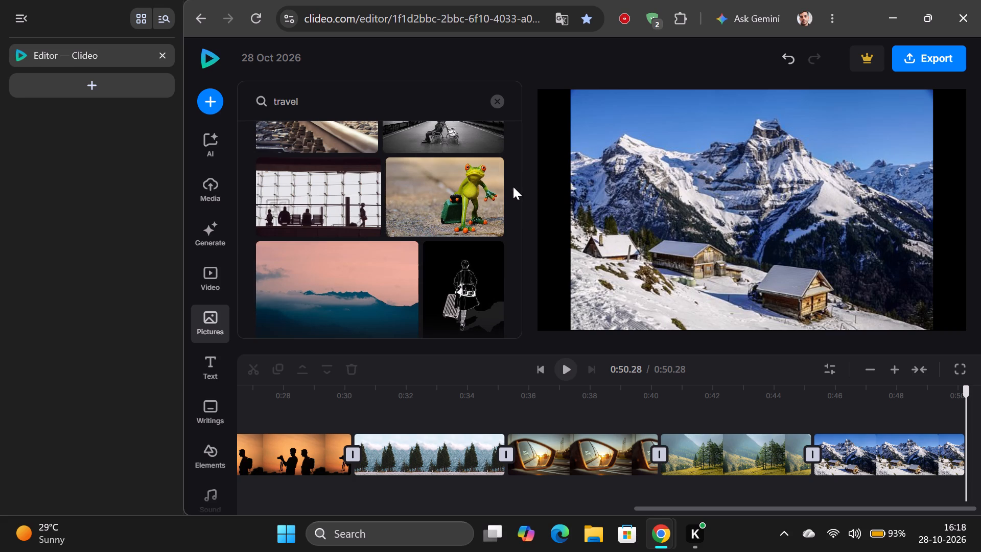
Browse the "travel" picture results and add the red train at the crowded station platform to the end of the timeline.
left_click_drag(513, 187, 517, 201)
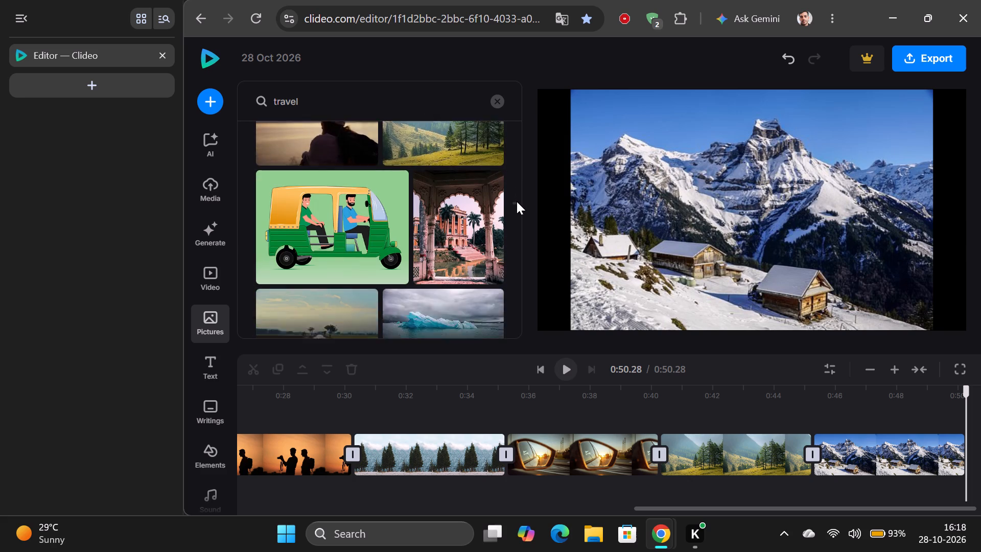
left_click_drag(517, 201, 518, 210)
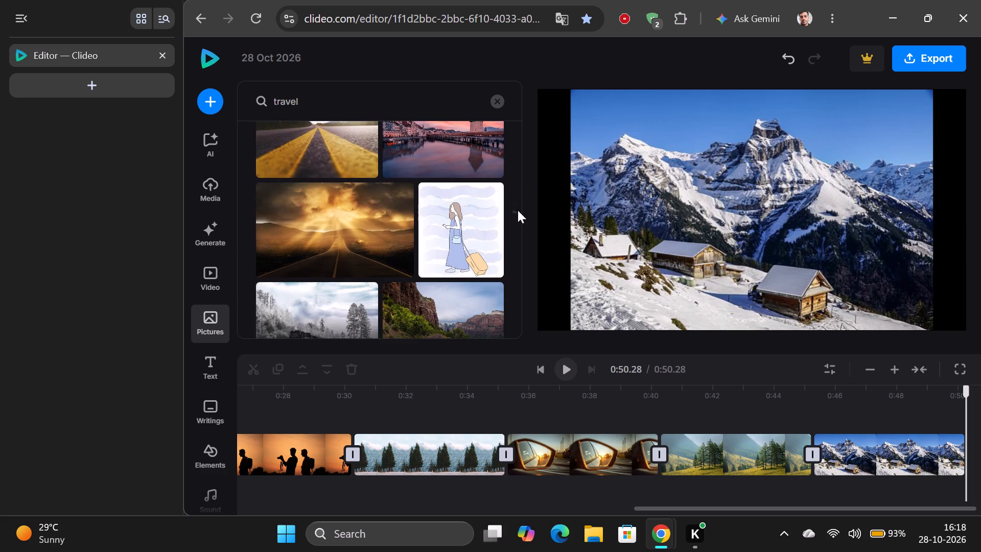
left_click_drag(518, 210, 518, 215)
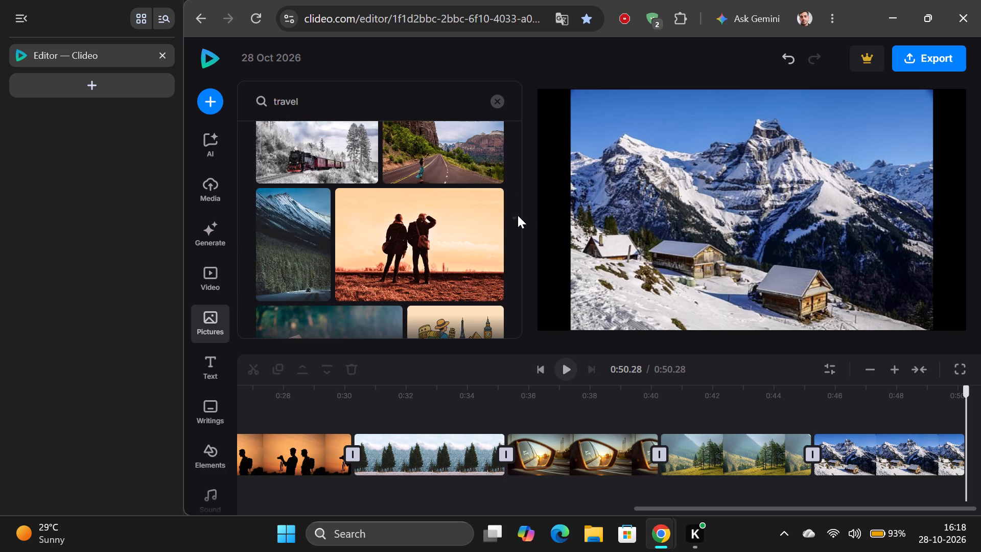
left_click_drag(518, 215, 518, 222)
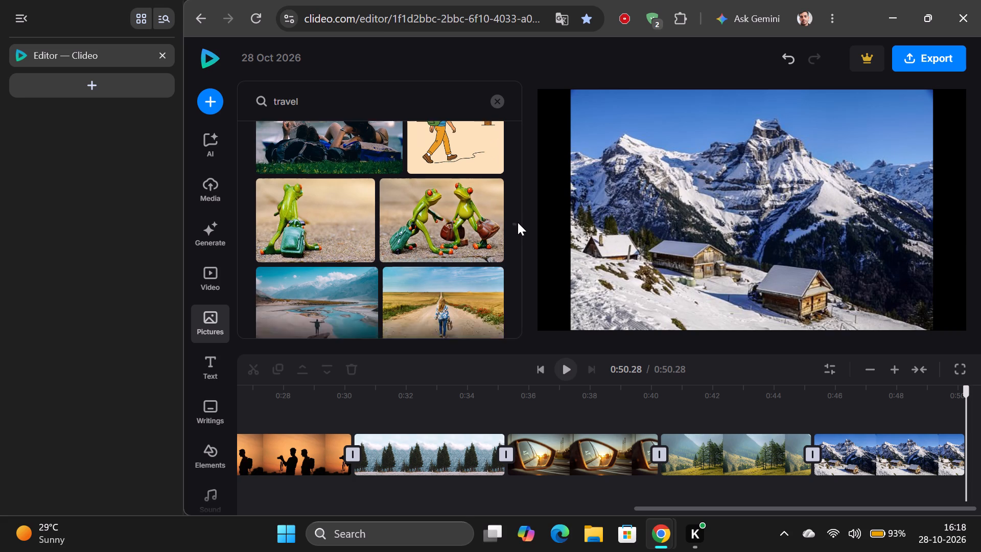
left_click_drag(518, 222, 518, 229)
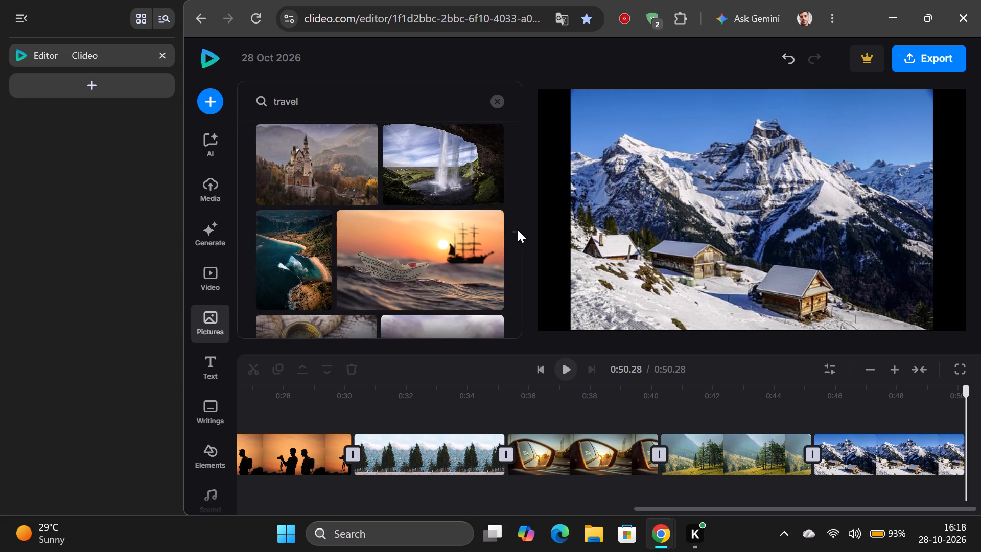
left_click_drag(518, 229, 518, 235)
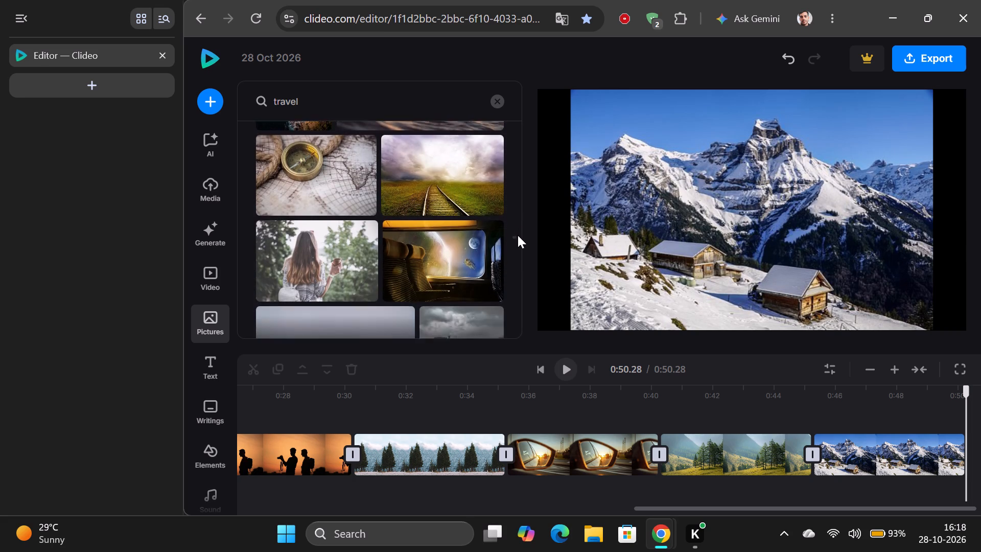
left_click_drag(518, 235, 517, 242)
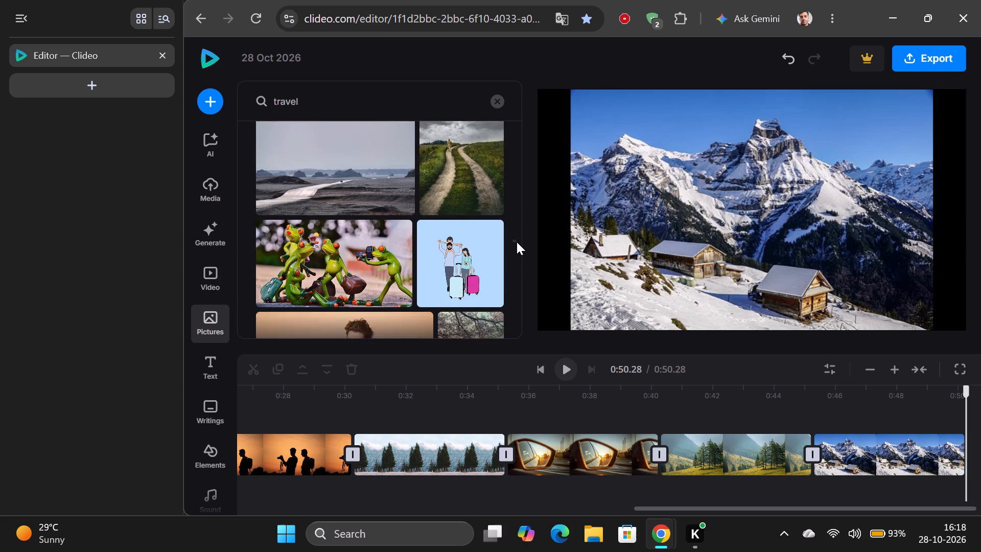
left_click_drag(517, 242, 516, 257)
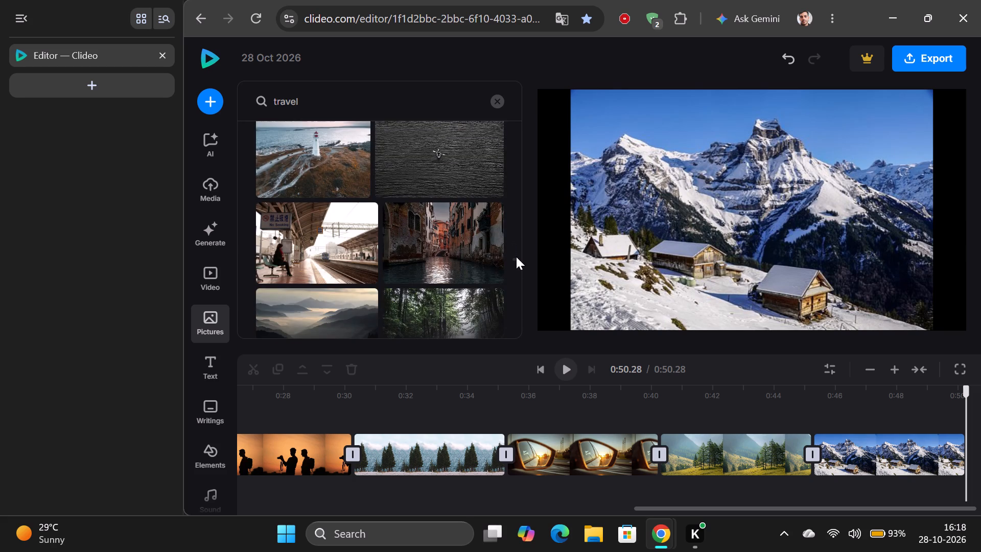
left_click_drag(516, 257, 525, 163)
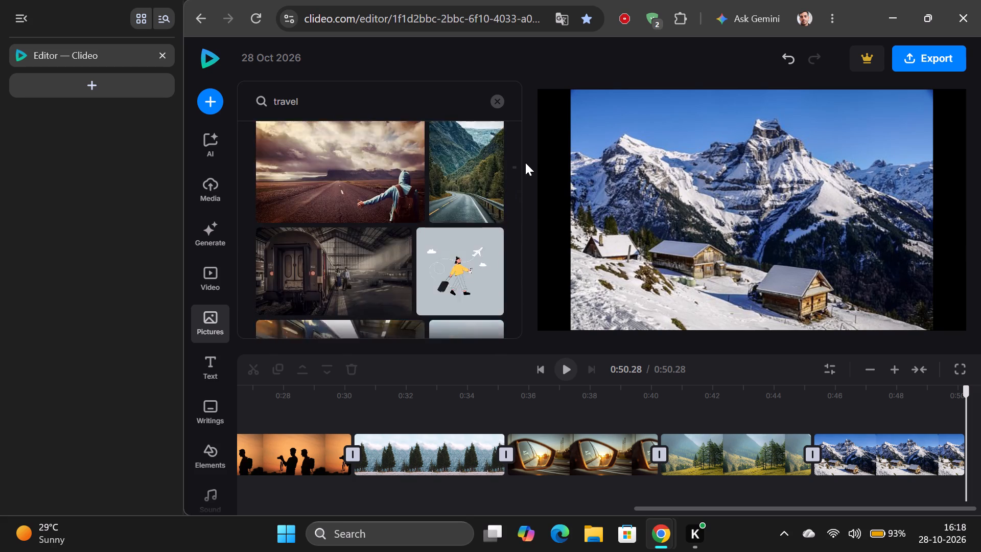
left_click_drag(525, 163, 530, 142)
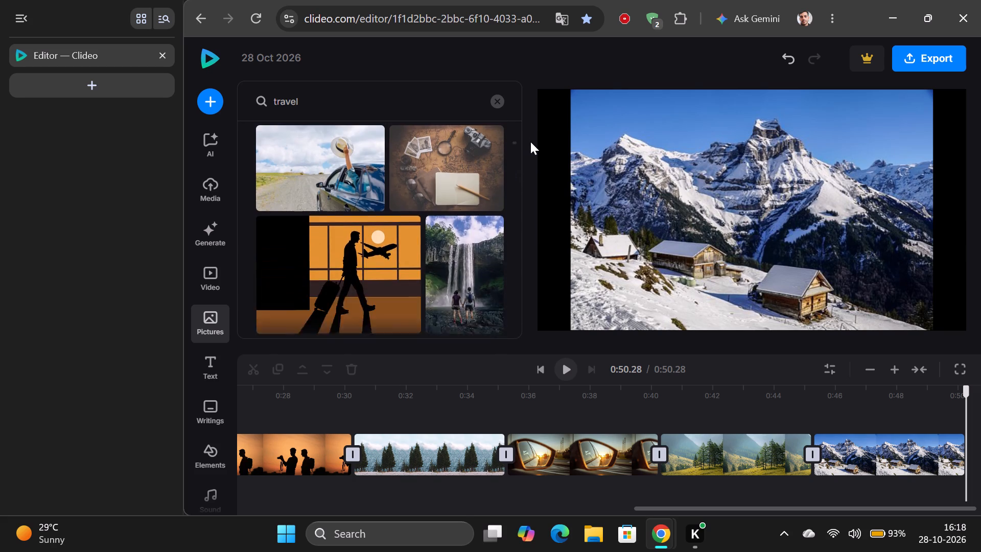
left_click_drag(530, 142, 526, 201)
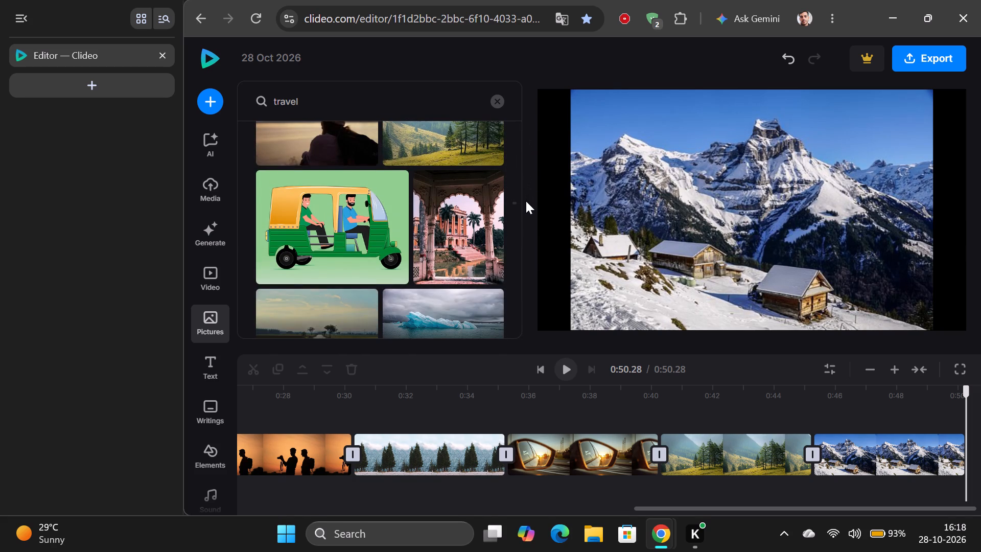
left_click_drag(526, 201, 524, 219)
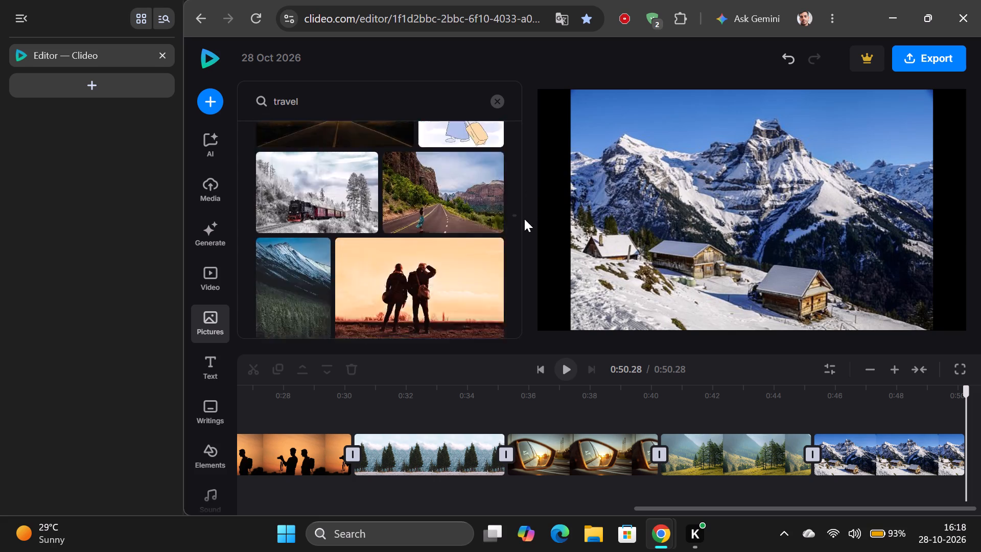
left_click_drag(524, 219, 519, 256)
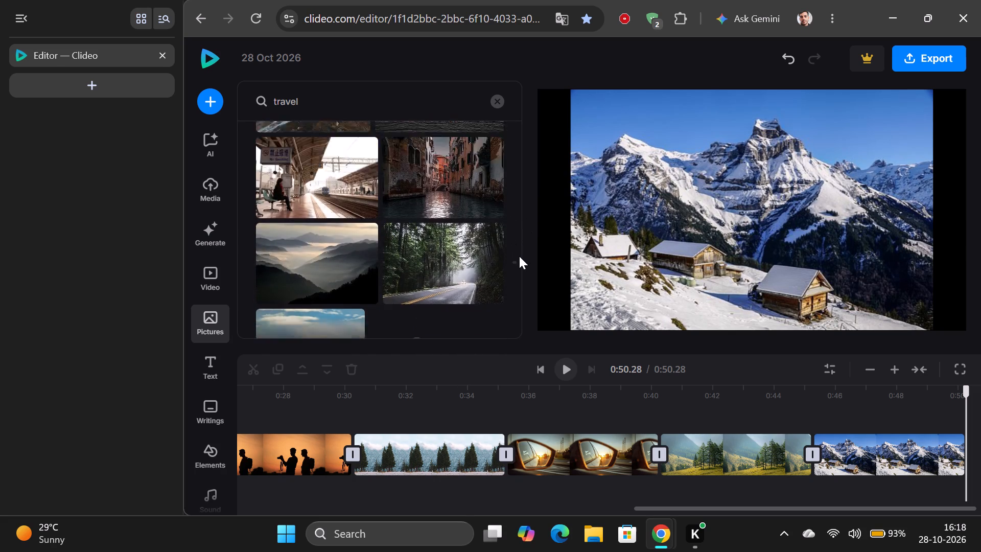
left_click_drag(519, 256, 516, 286)
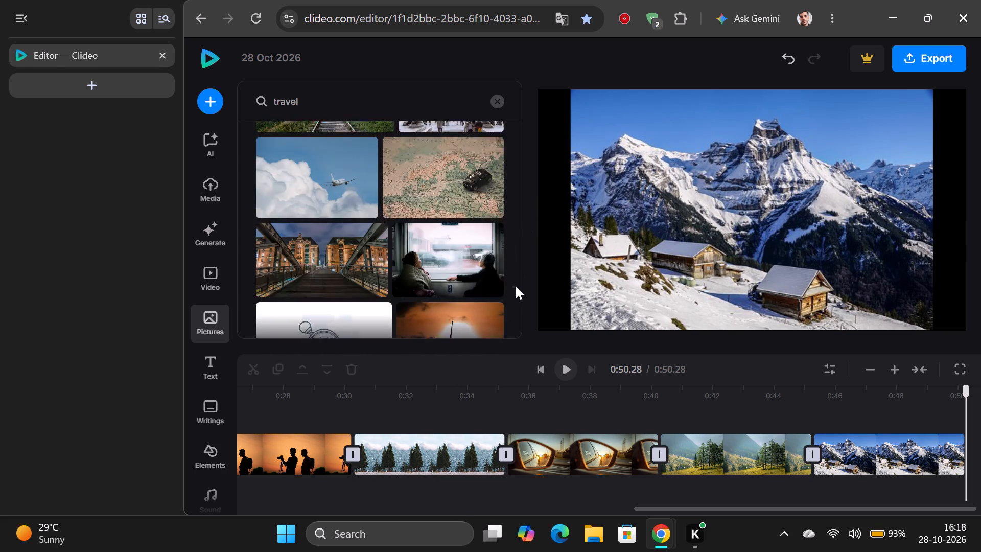
left_click_drag(516, 286, 515, 308)
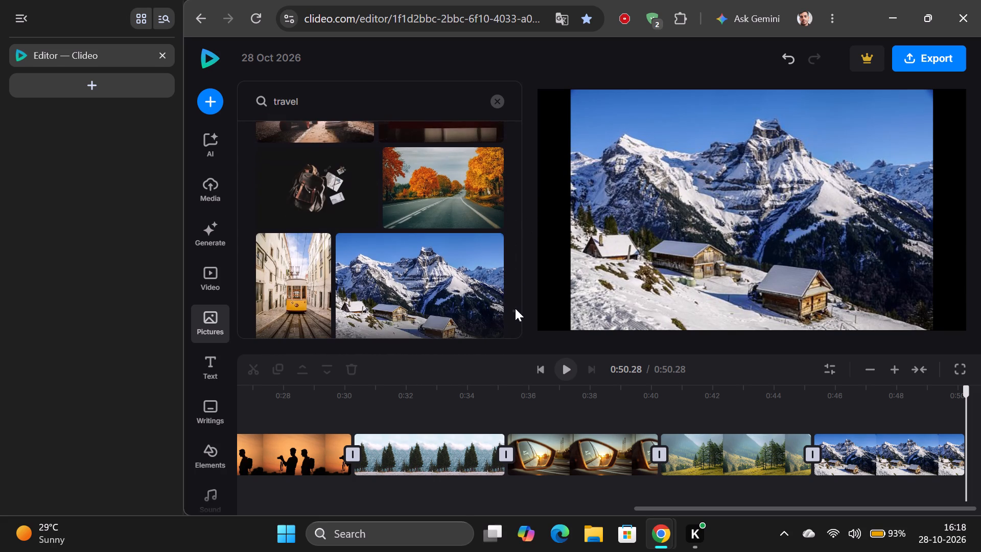
left_click_drag(515, 308, 515, 309)
left_click_drag(515, 312, 514, 322)
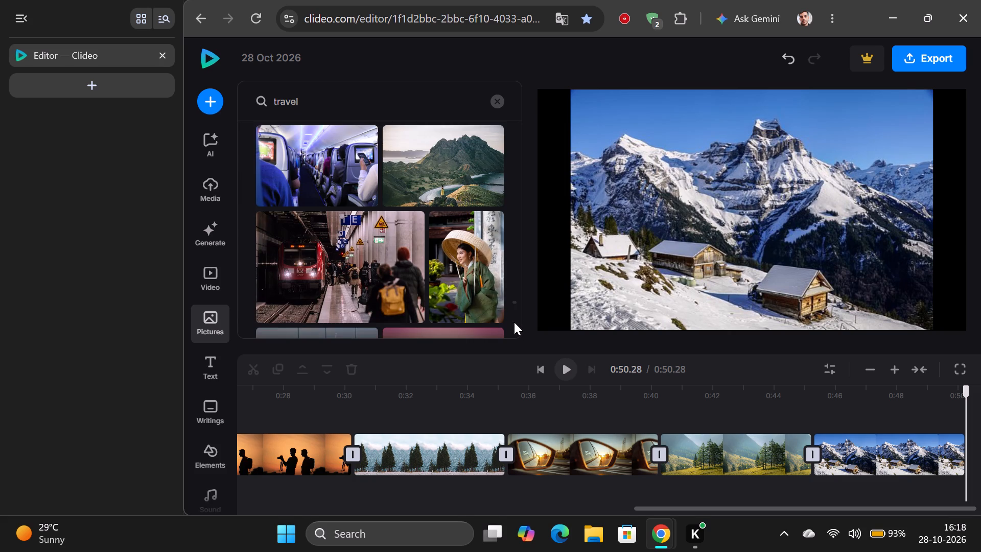
left_click_drag(514, 322, 512, 321)
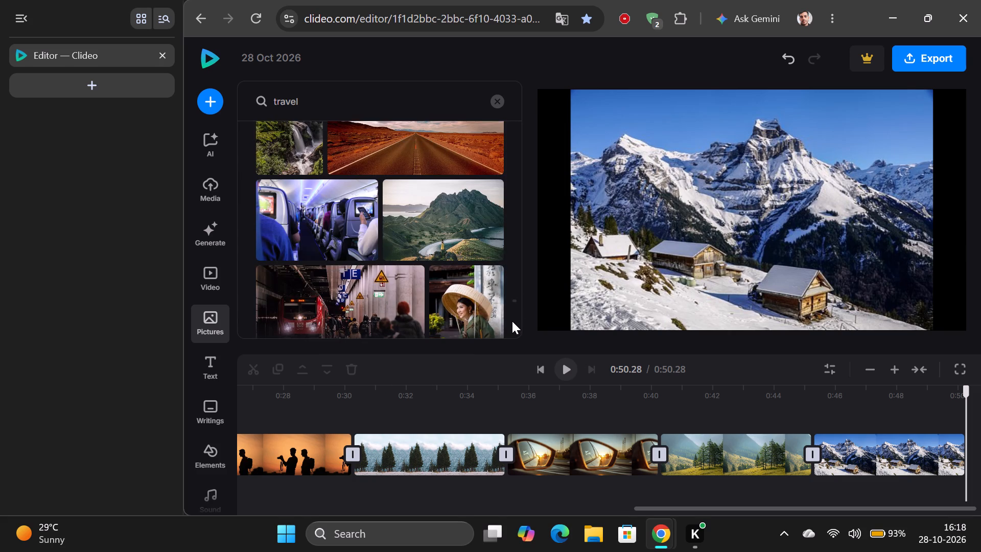
left_click_drag(512, 321, 512, 323)
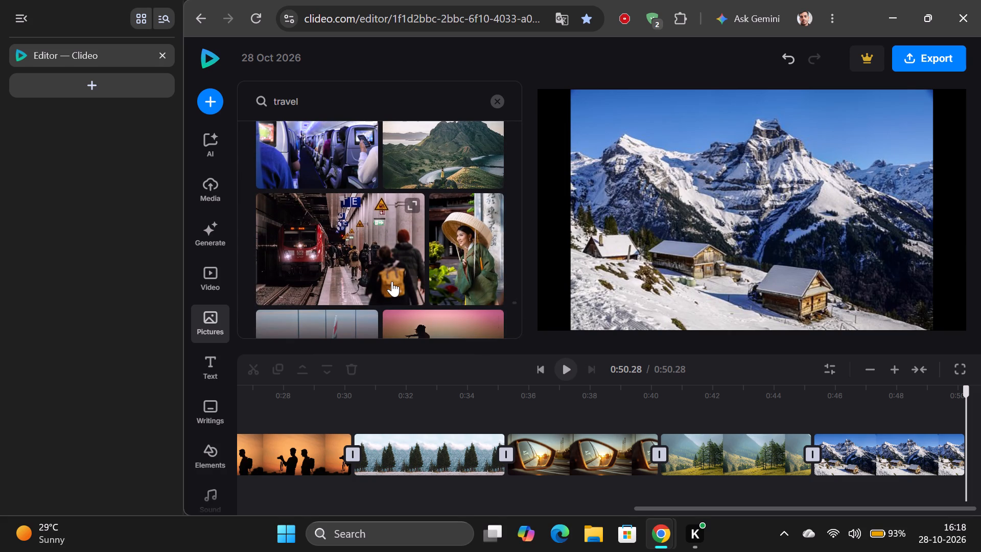
left_click(392, 281)
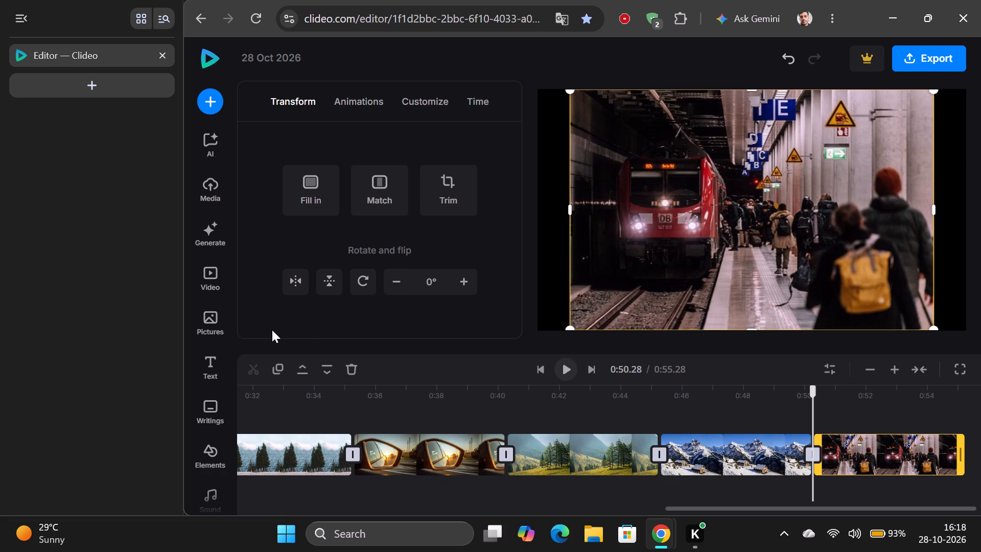
Insert the travel picture of a hand holding a compass by a lake between the snowy mountain and train clips.
left_click(208, 317)
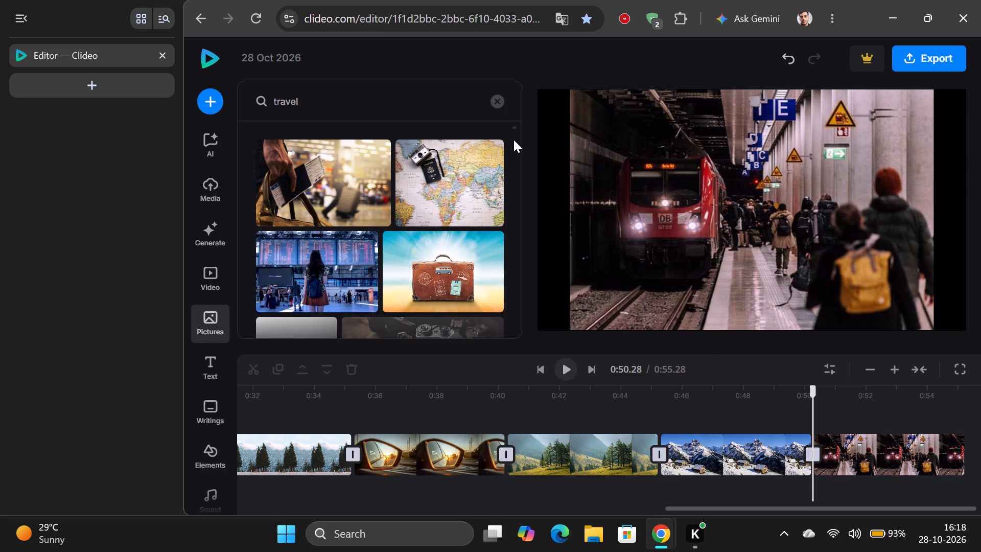
left_click_drag(512, 126, 514, 144)
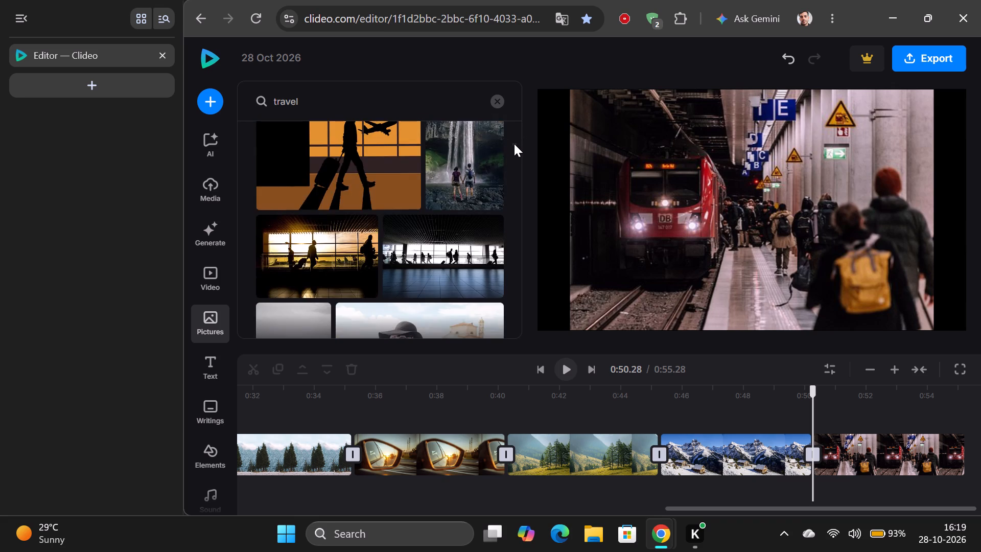
left_click_drag(514, 144, 521, 150)
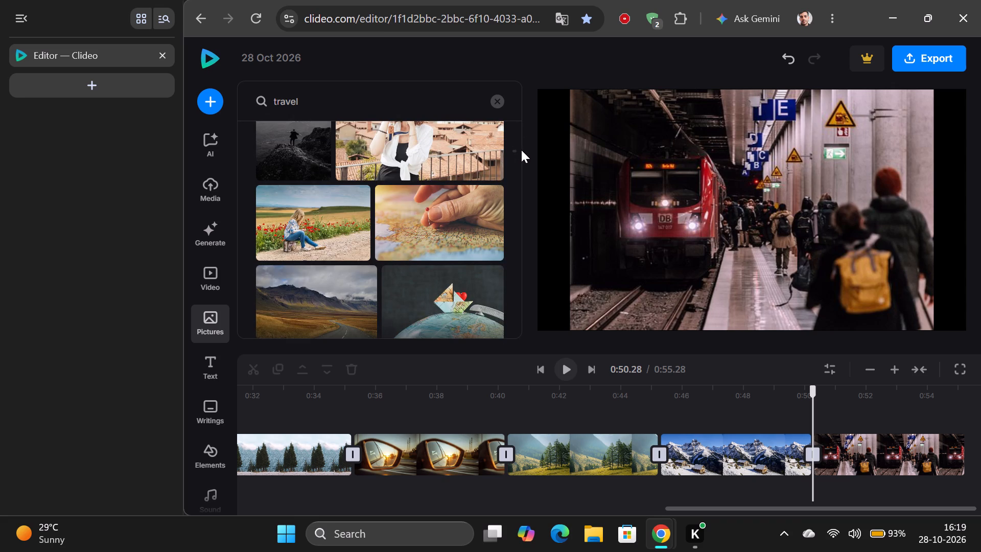
left_click_drag(521, 150, 524, 157)
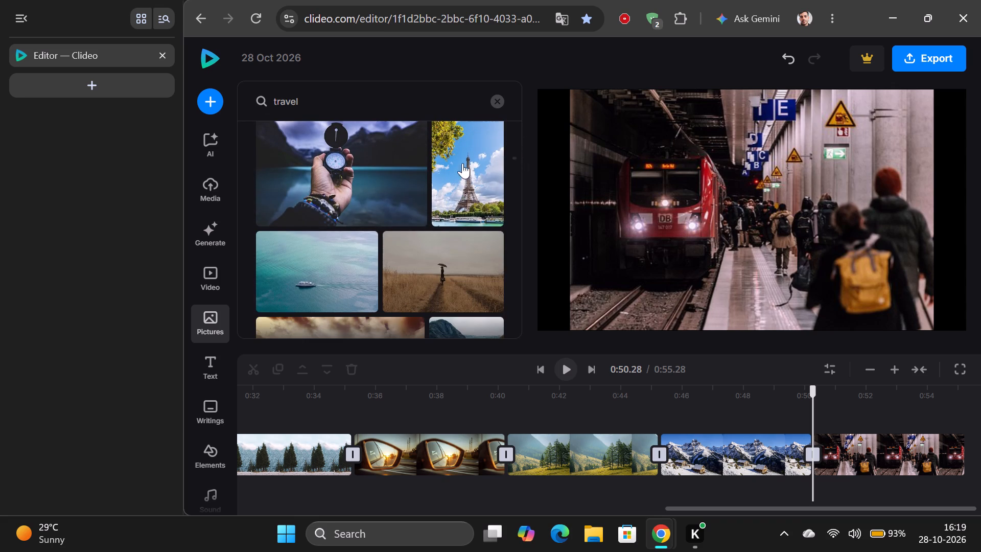
left_click(382, 176)
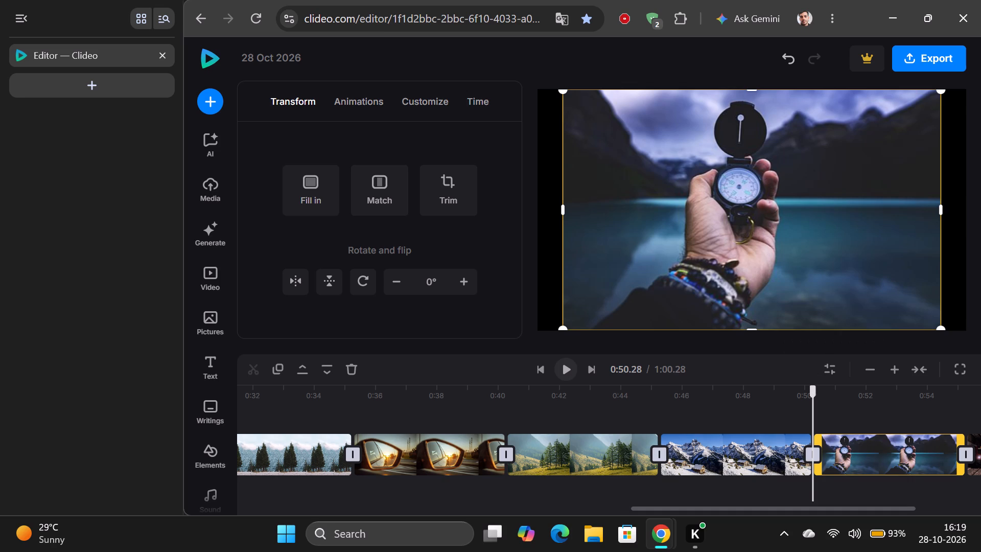
Move the playhead to the end of the timeline at 1:00.28, after the train platform clip.
left_click_drag(814, 401, 837, 402)
left_click_drag(837, 402, 980, 408)
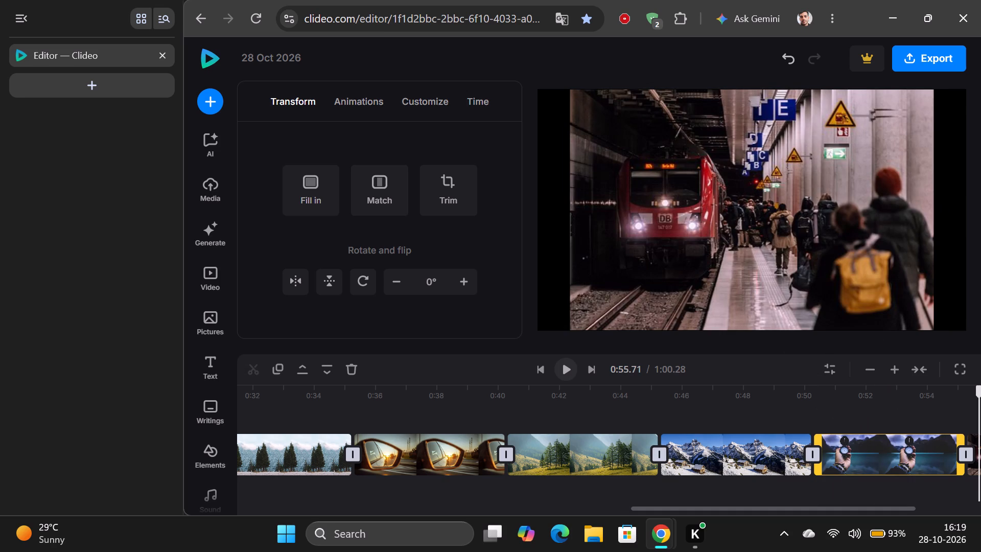
left_click(980, 396)
left_click_drag(915, 479, 918, 491)
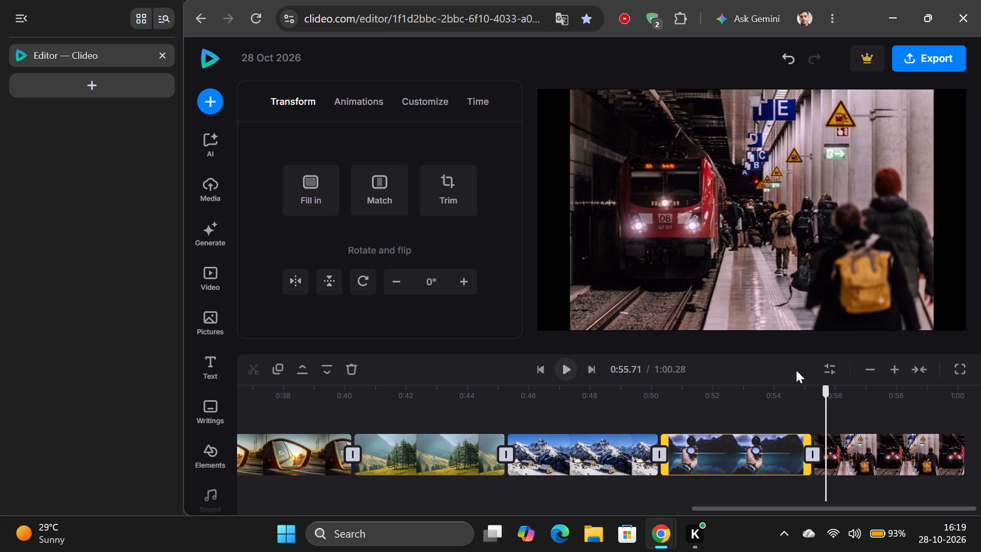
left_click_drag(829, 398, 969, 401)
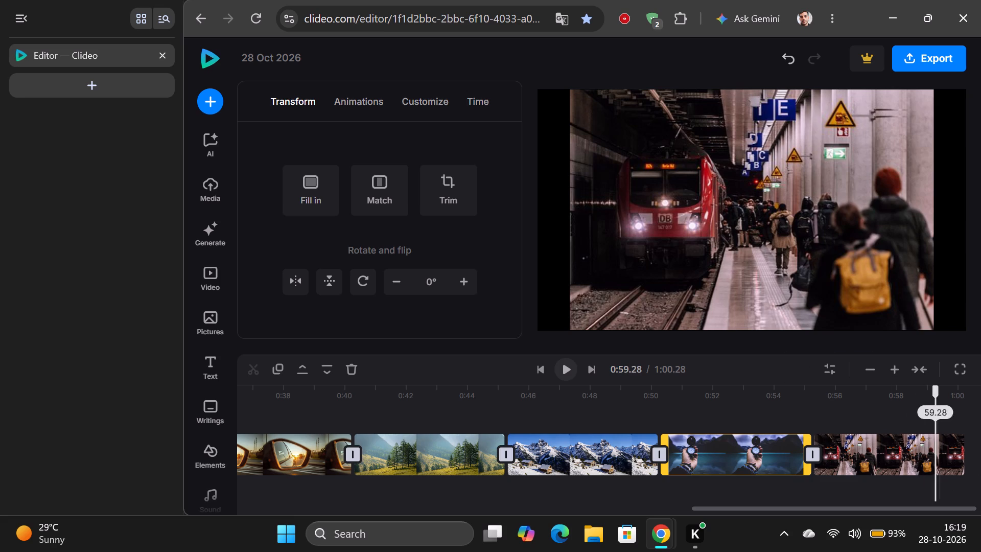
left_click_drag(969, 401, 980, 402)
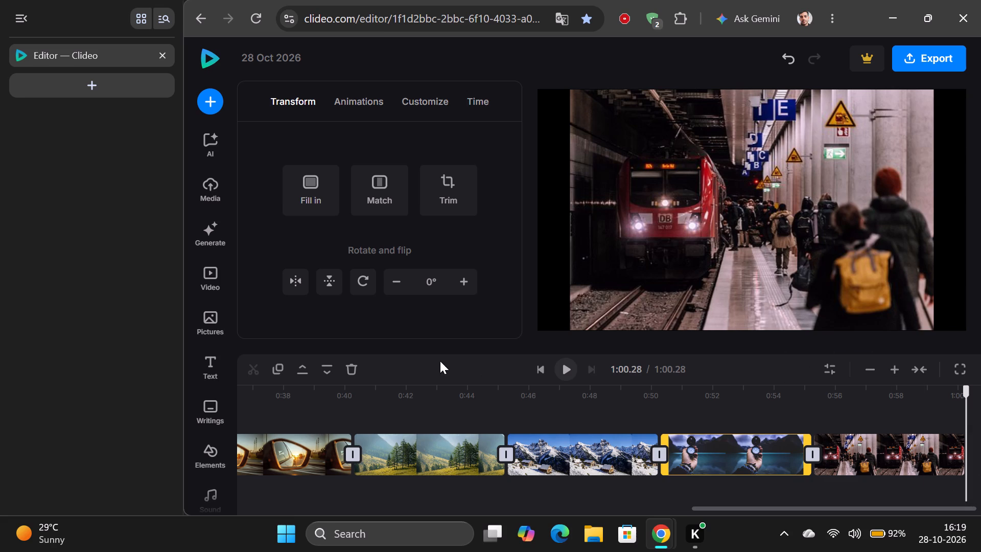
Browse the "travel" picture results and add the two frog figurines with luggage to the end of the timeline.
left_click(207, 321)
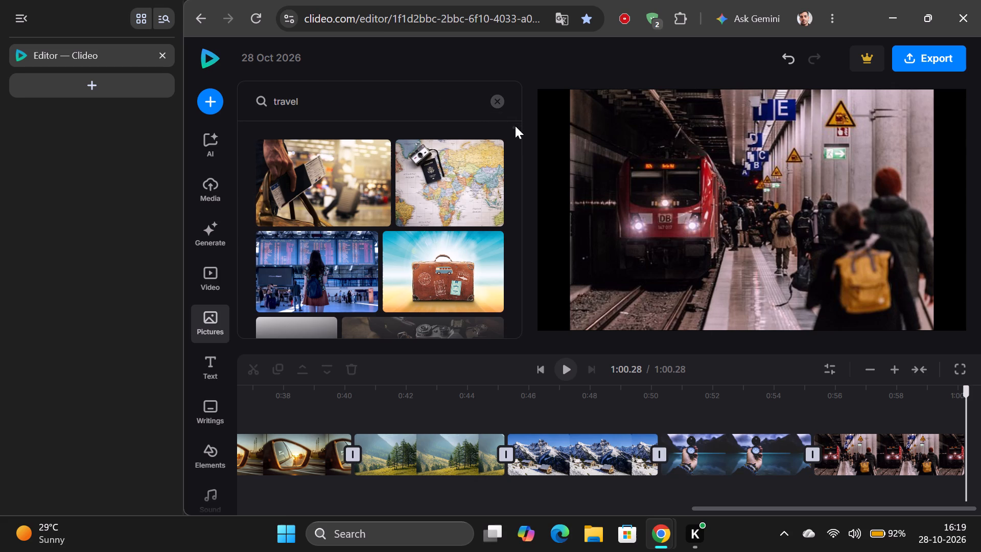
left_click_drag(515, 126, 524, 167)
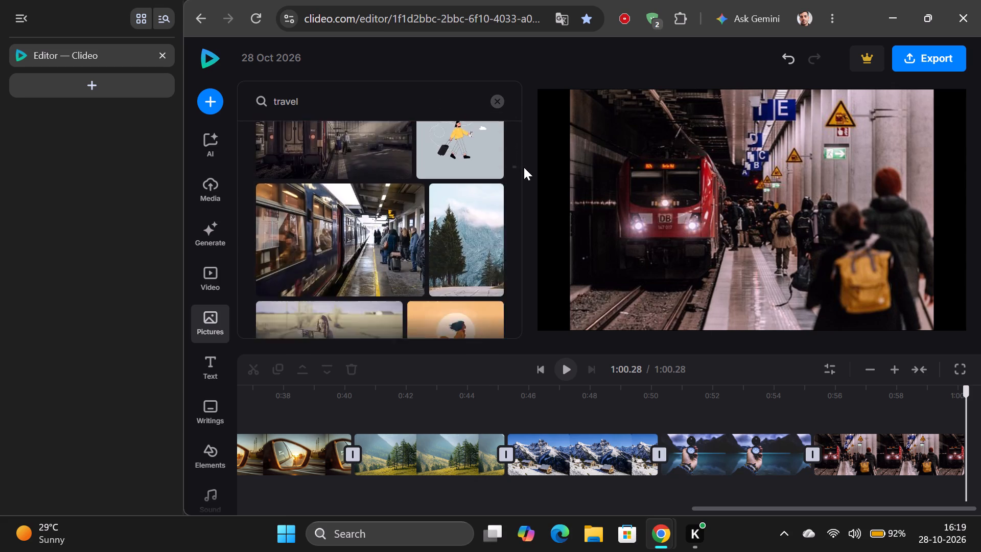
left_click_drag(524, 167, 526, 197)
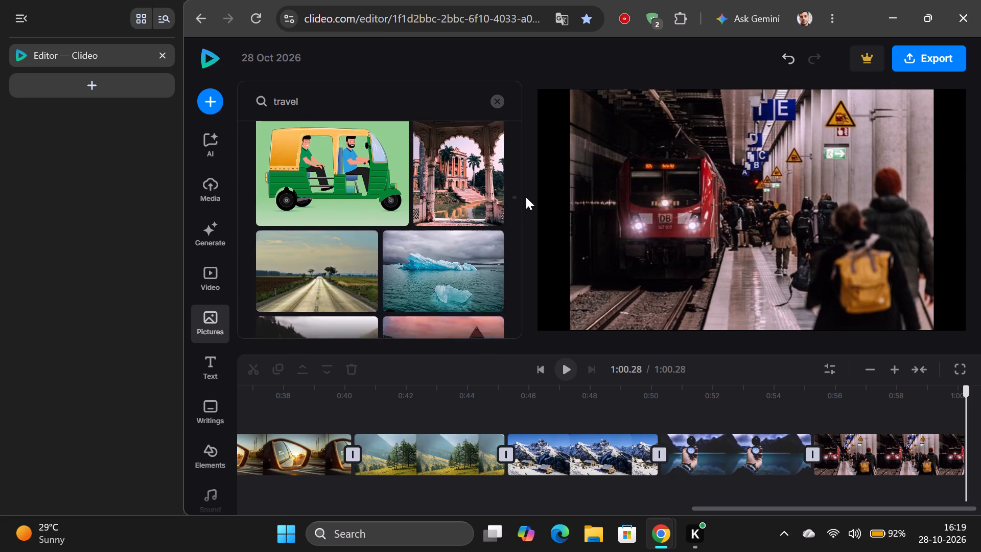
left_click_drag(526, 197, 526, 213)
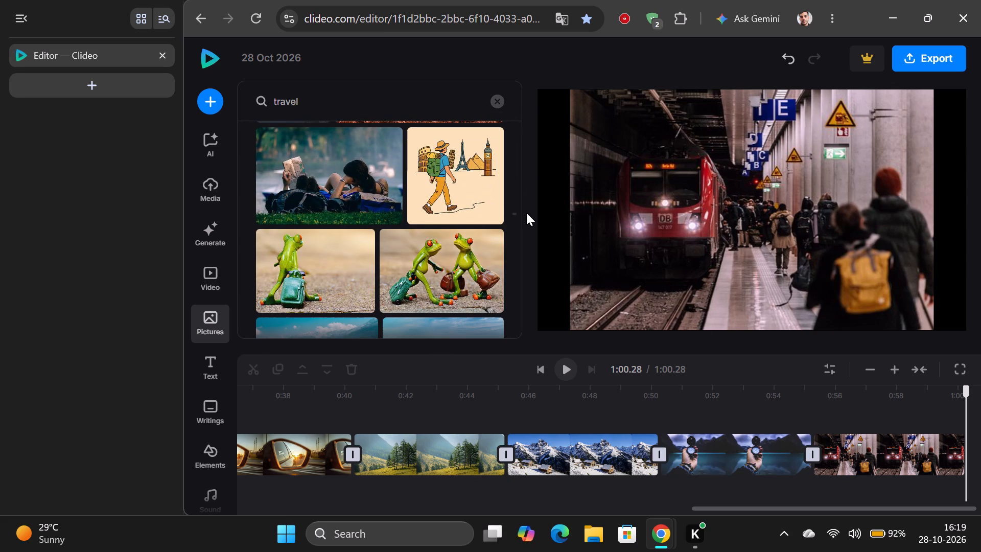
left_click_drag(526, 213, 526, 214)
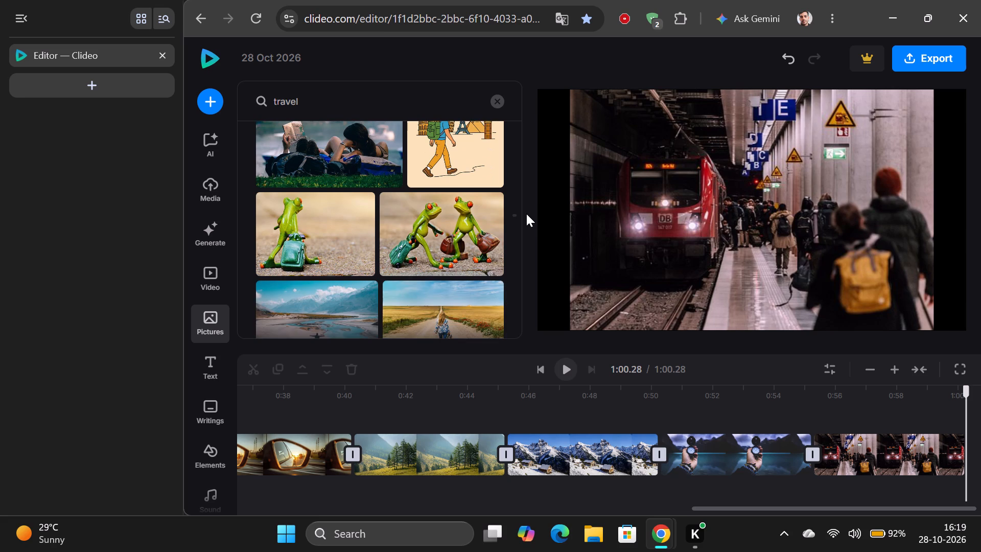
left_click_drag(526, 214, 529, 223)
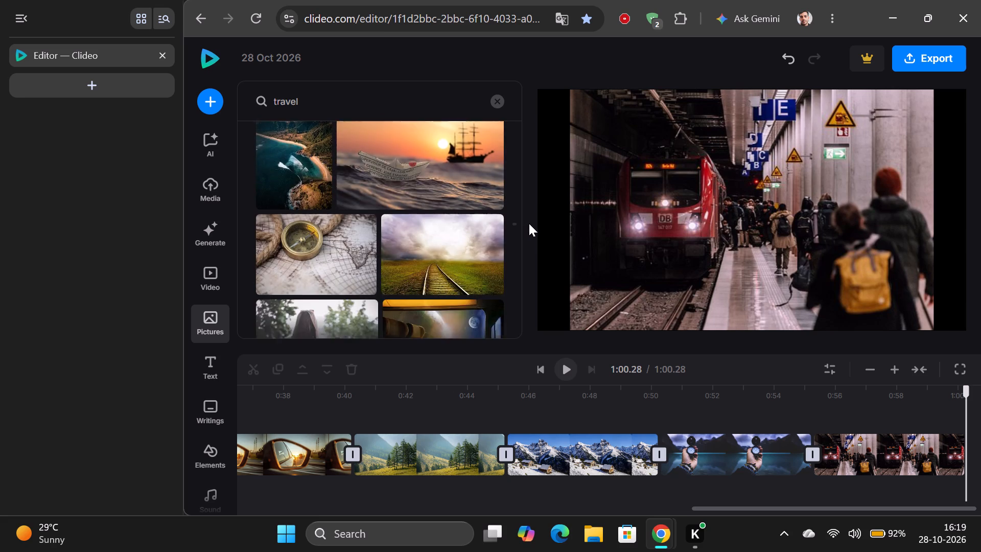
left_click_drag(529, 223, 532, 228)
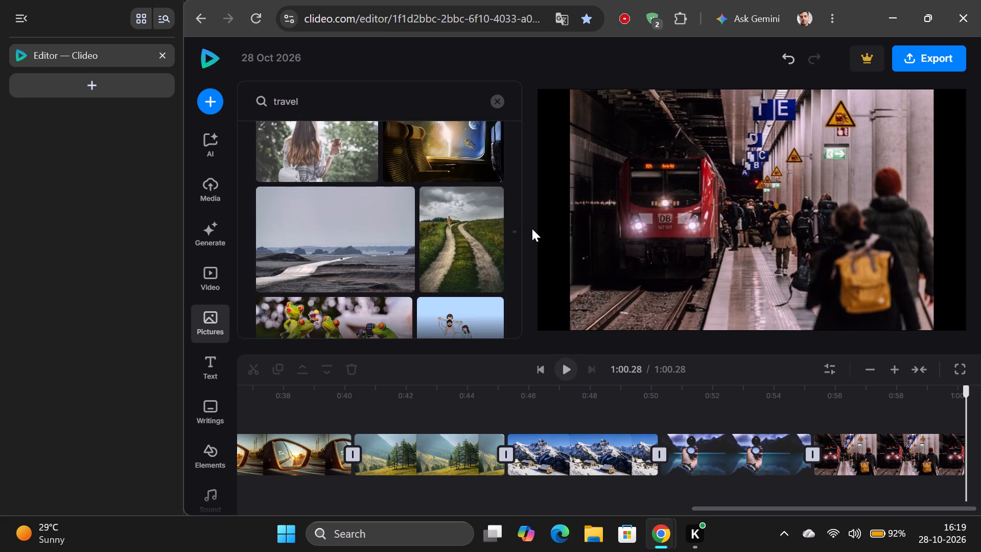
left_click_drag(532, 228, 532, 232)
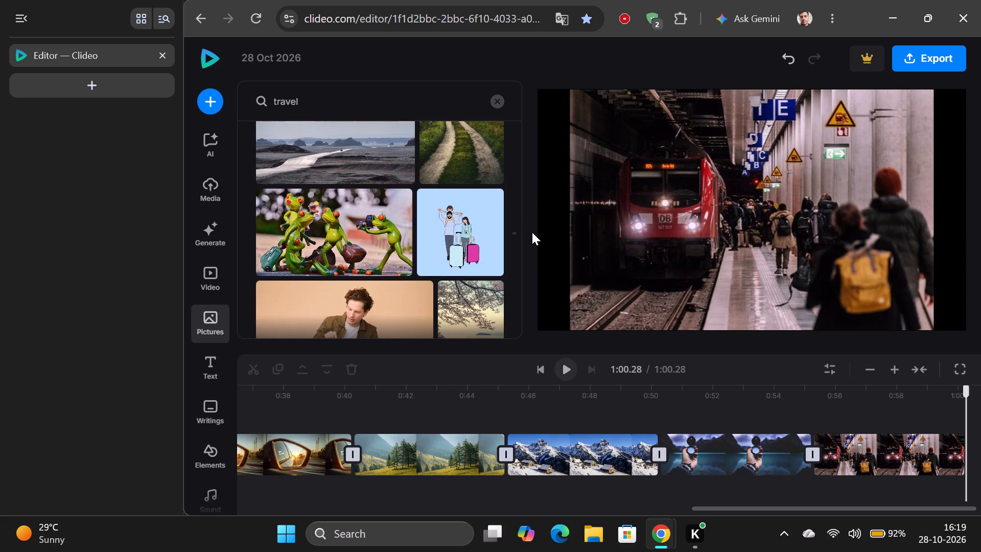
left_click_drag(532, 232, 532, 236)
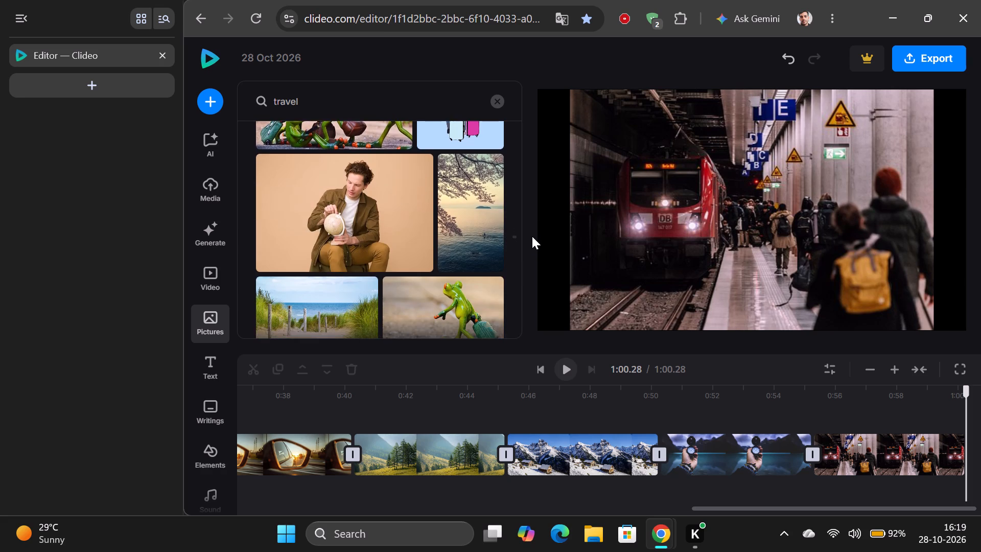
left_click_drag(532, 236, 533, 240)
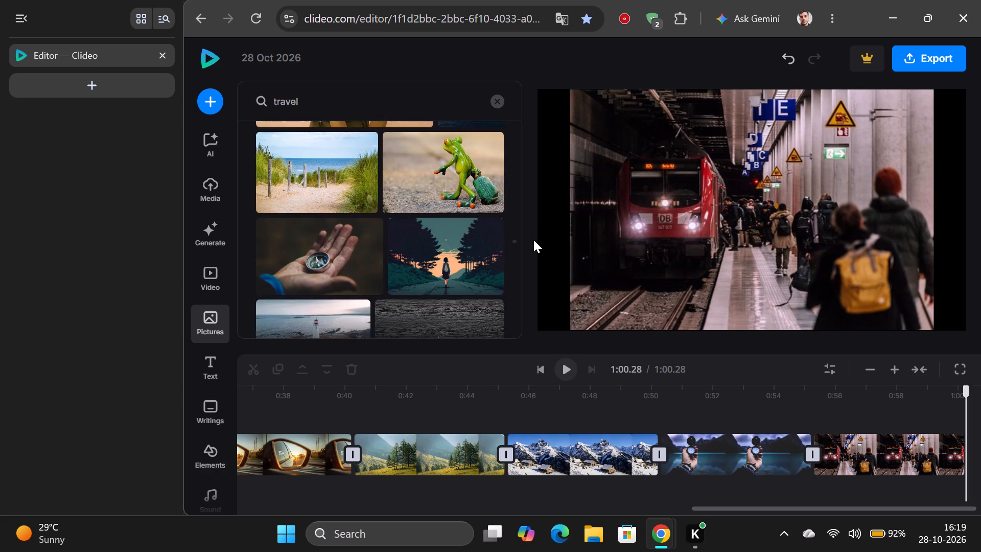
left_click_drag(533, 240, 533, 242)
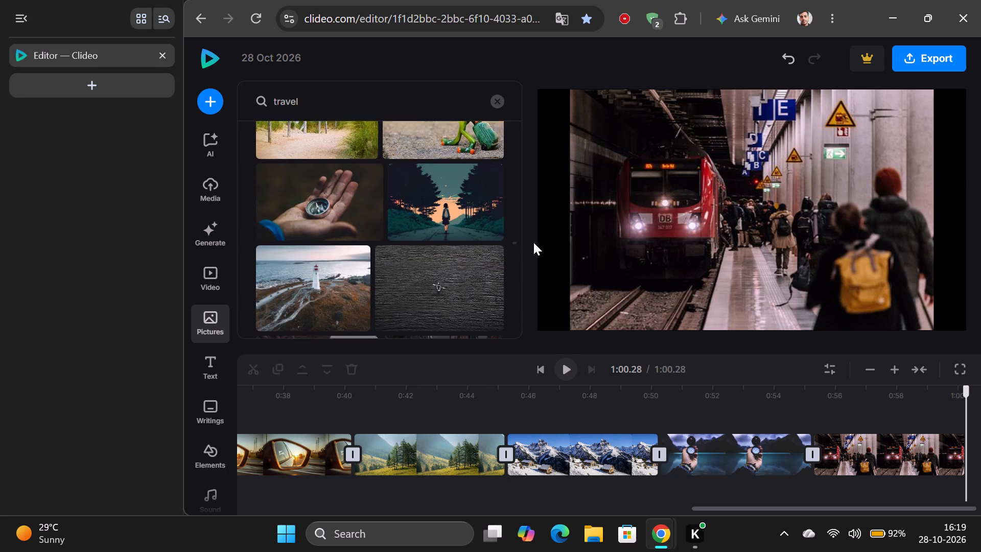
left_click_drag(533, 242, 534, 251)
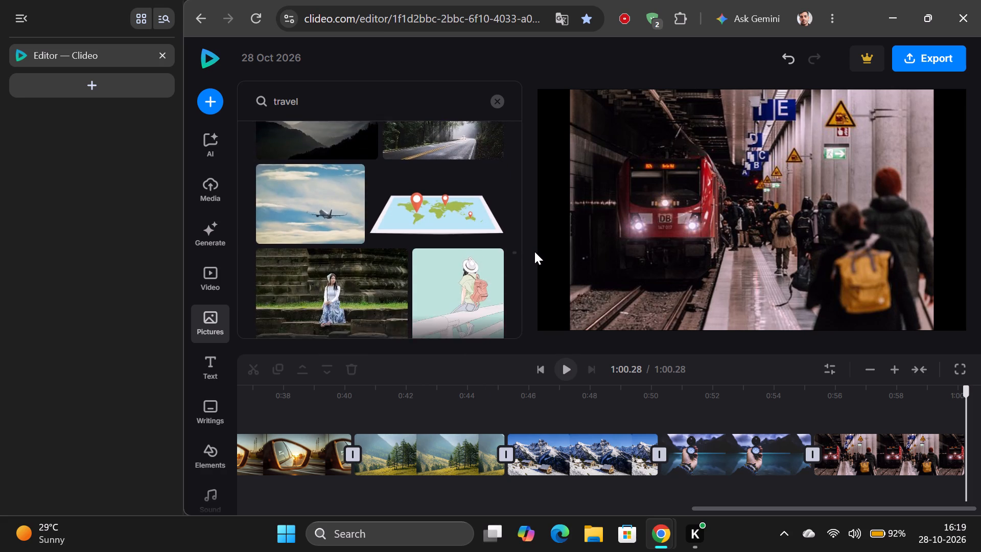
left_click_drag(534, 251, 535, 264)
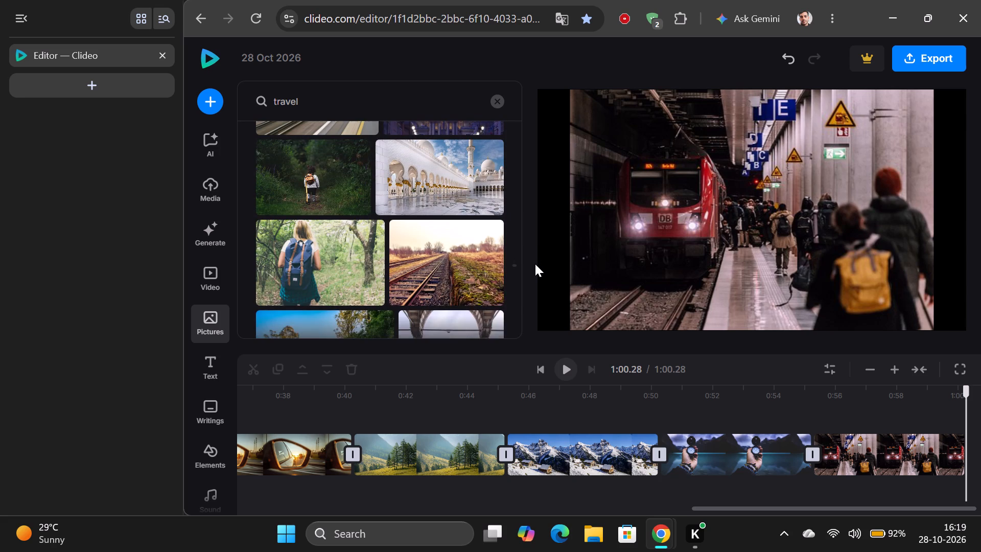
left_click_drag(535, 264, 540, 276)
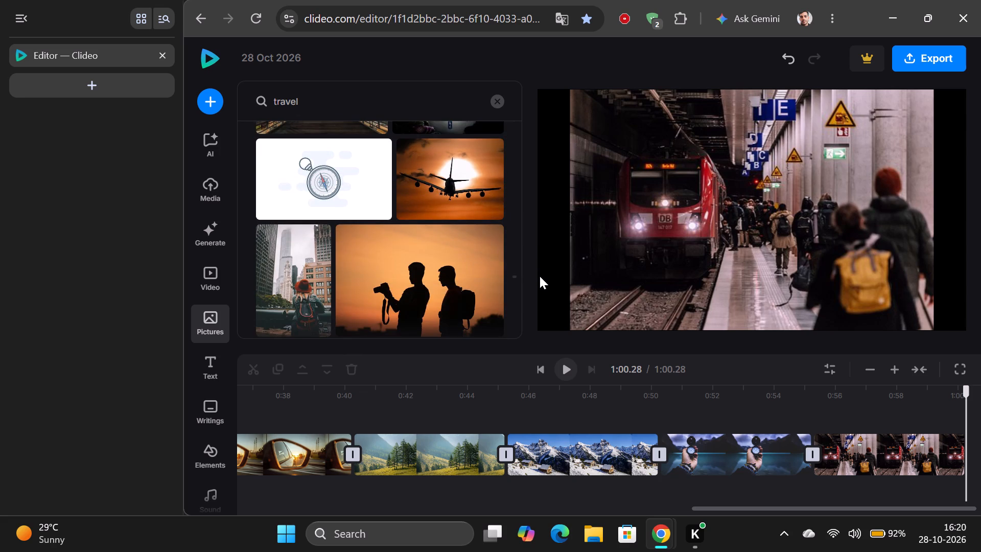
left_click_drag(540, 276, 539, 297)
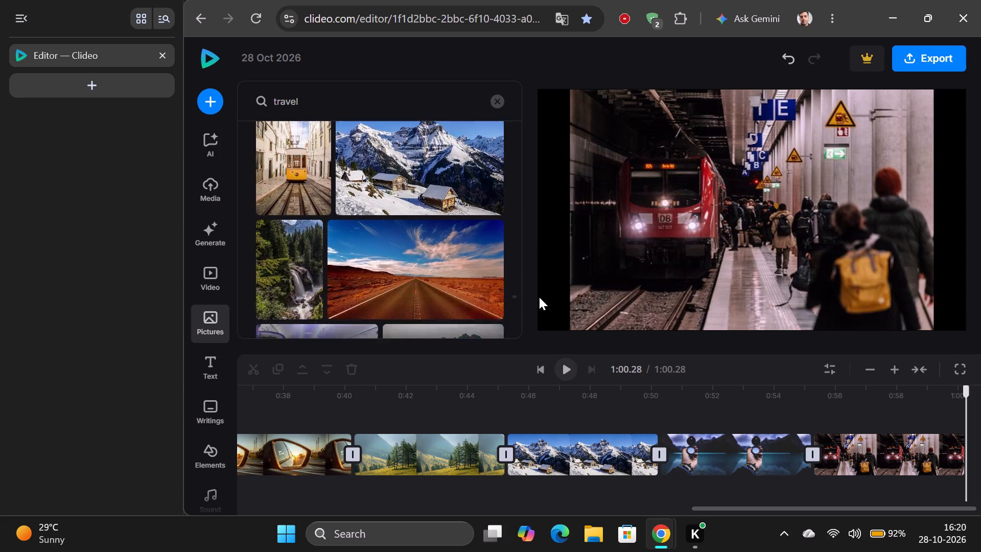
left_click_drag(539, 297, 546, 265)
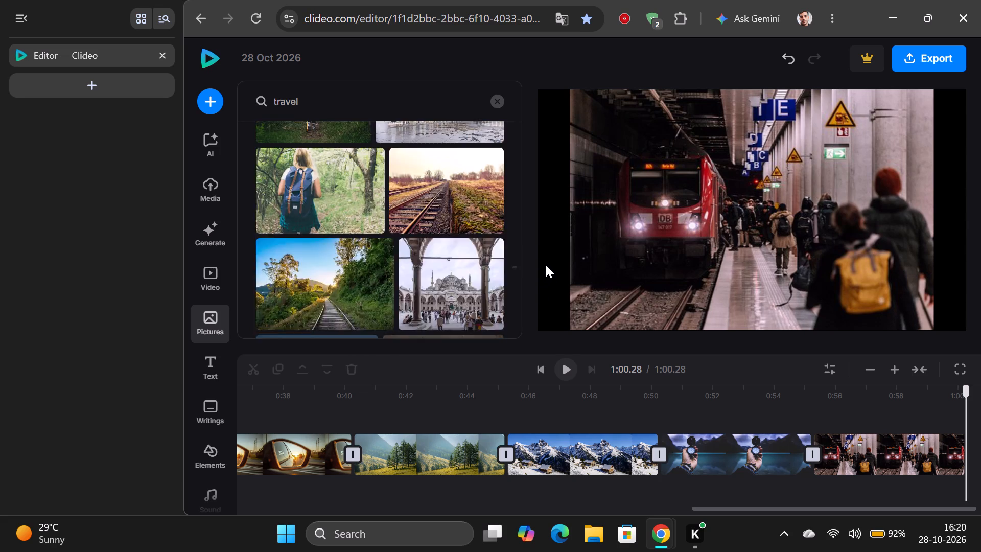
left_click_drag(546, 265, 547, 227)
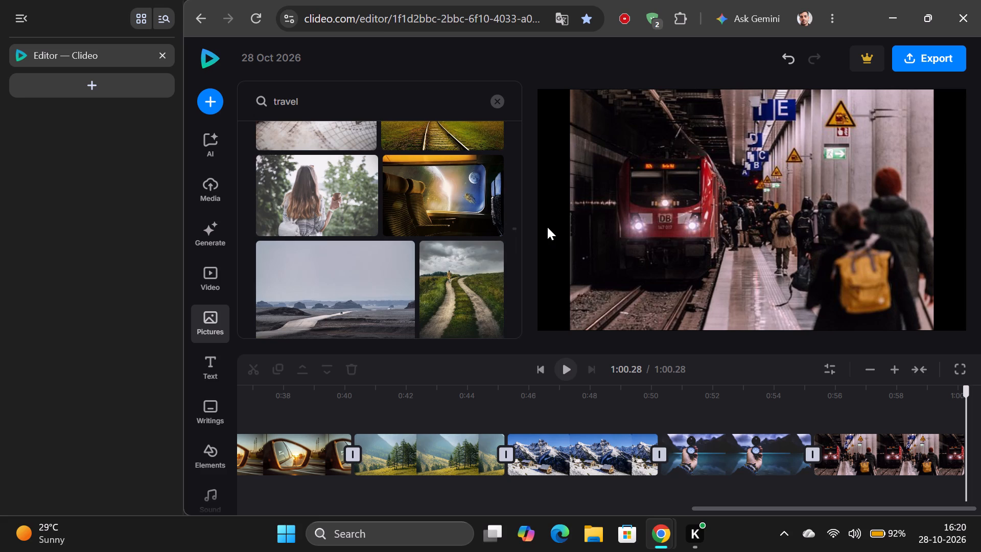
left_click_drag(547, 227, 548, 220)
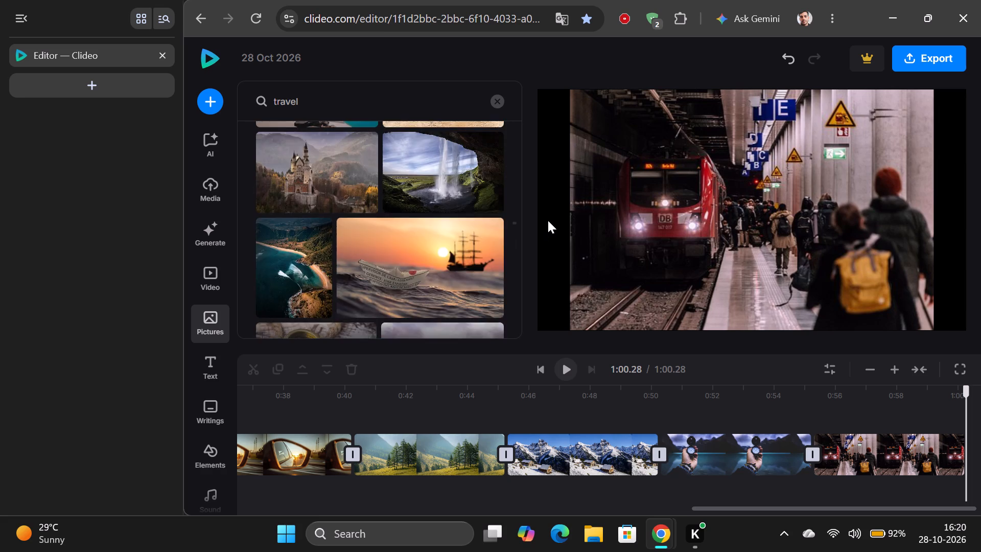
left_click_drag(548, 220, 548, 215)
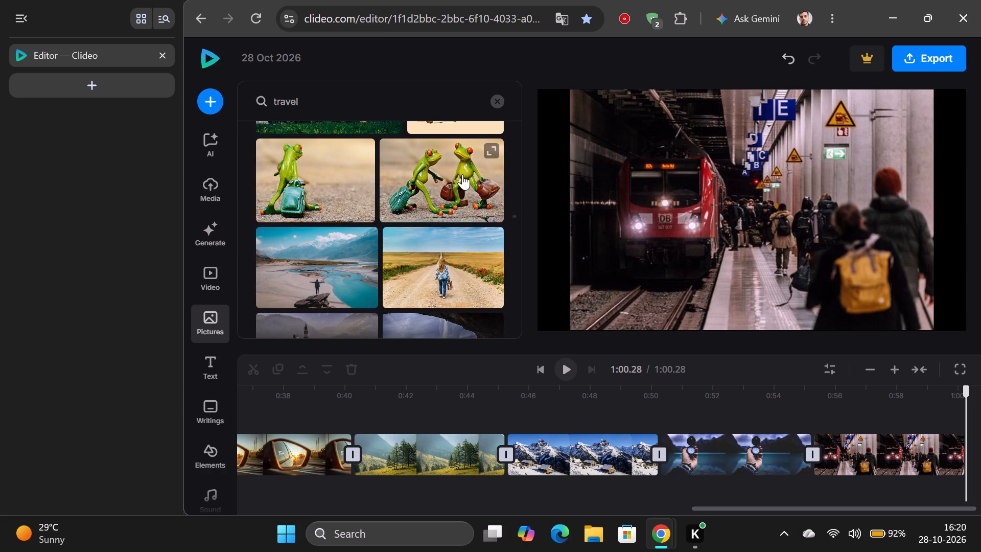
left_click(462, 174)
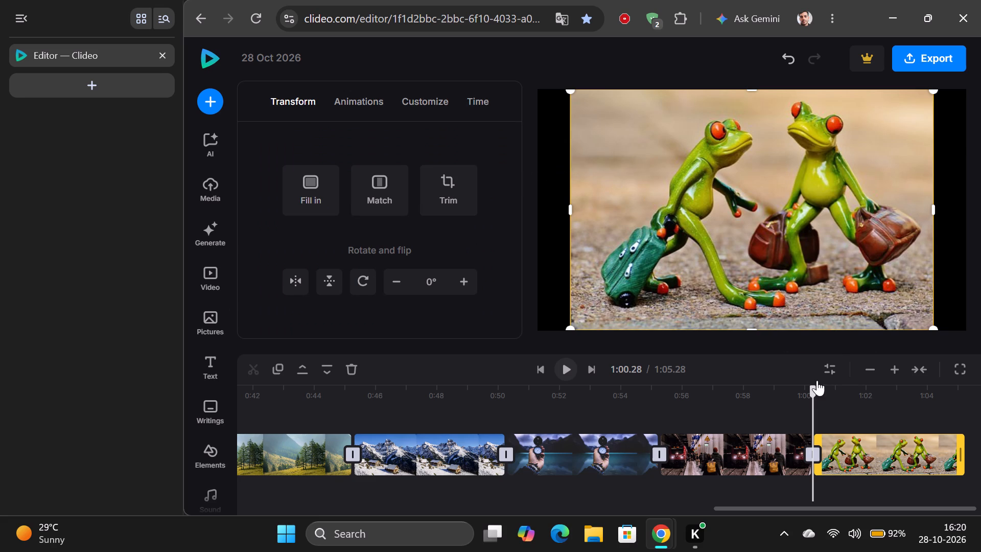
Move the playhead back to the start of the timeline at about 0:00.04.
left_click_drag(812, 387, 980, 411)
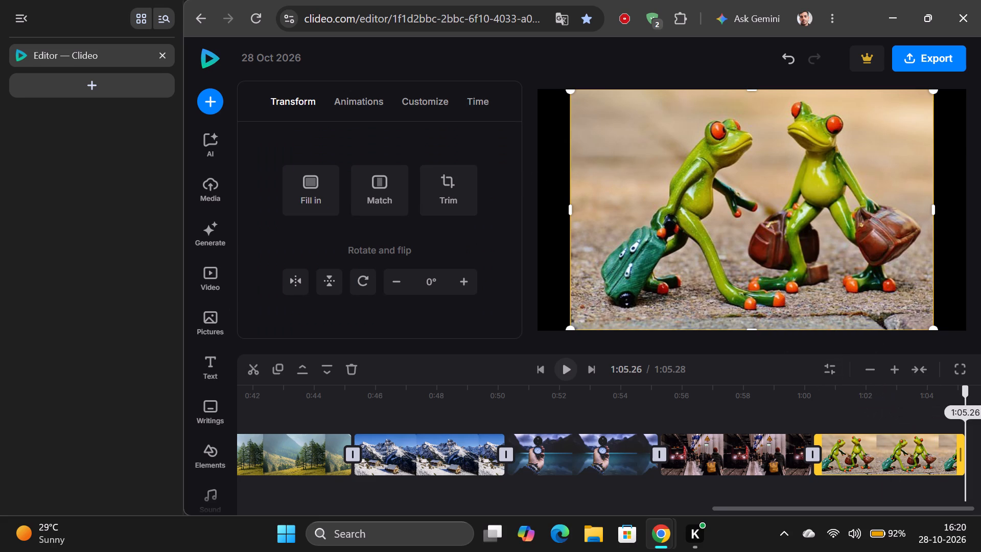
left_click_drag(980, 411, 249, 480)
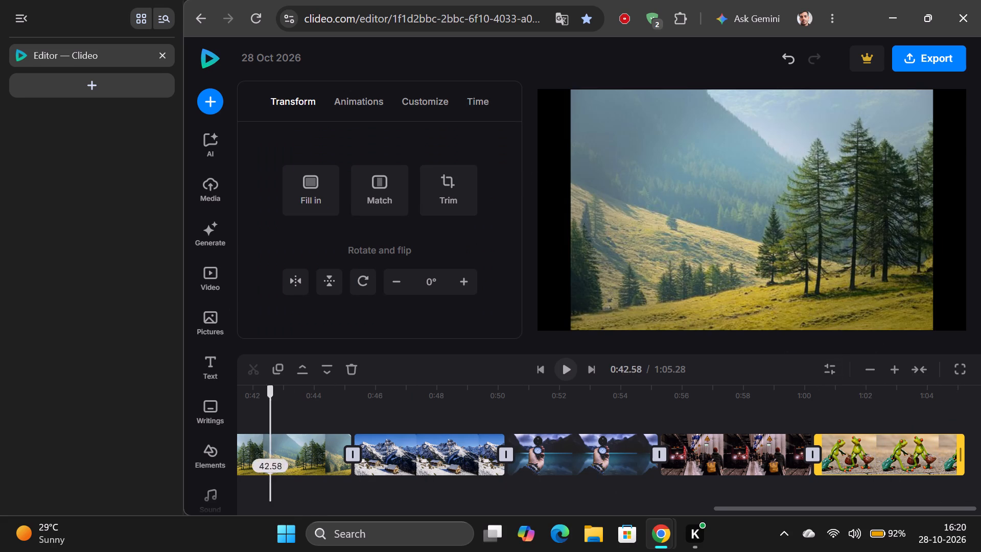
left_click_drag(249, 480, 246, 480)
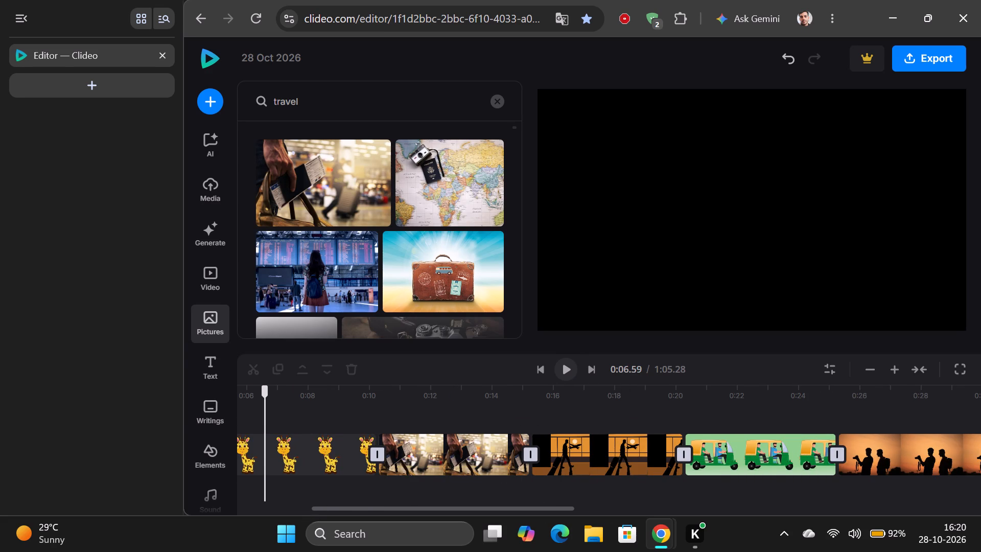
left_click_drag(269, 398, 230, 421)
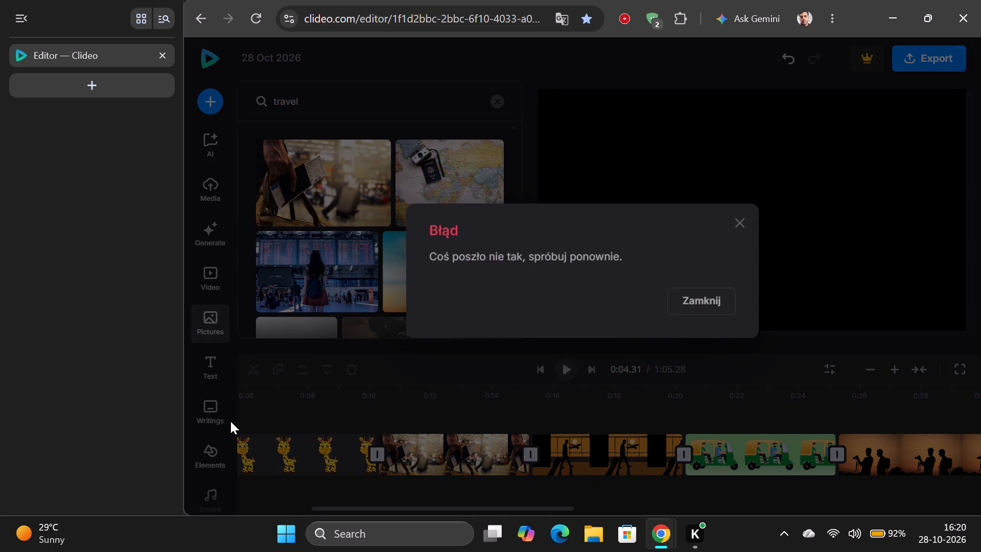
left_click_drag(230, 421, 240, 423)
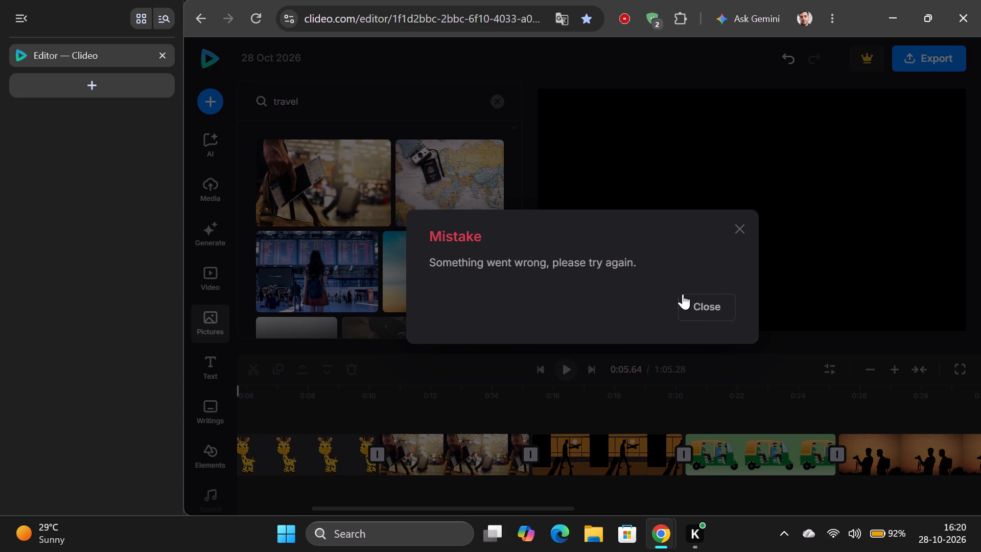
left_click(703, 313)
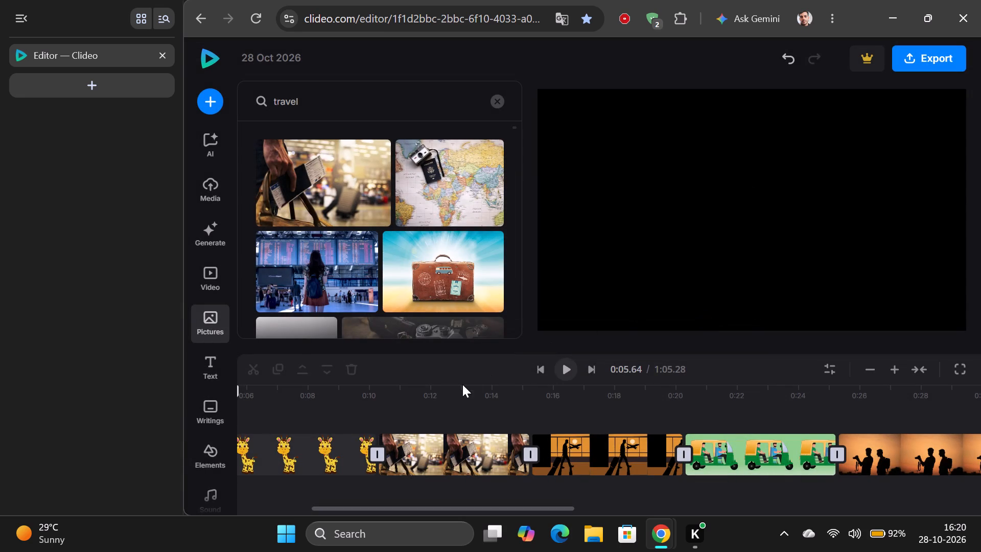
double_click(356, 411)
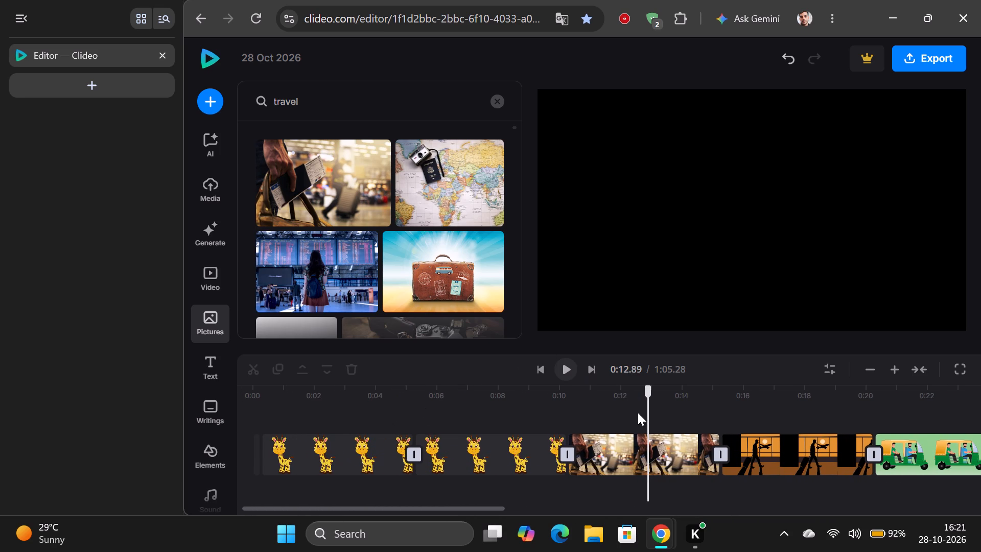
left_click_drag(652, 395, 289, 433)
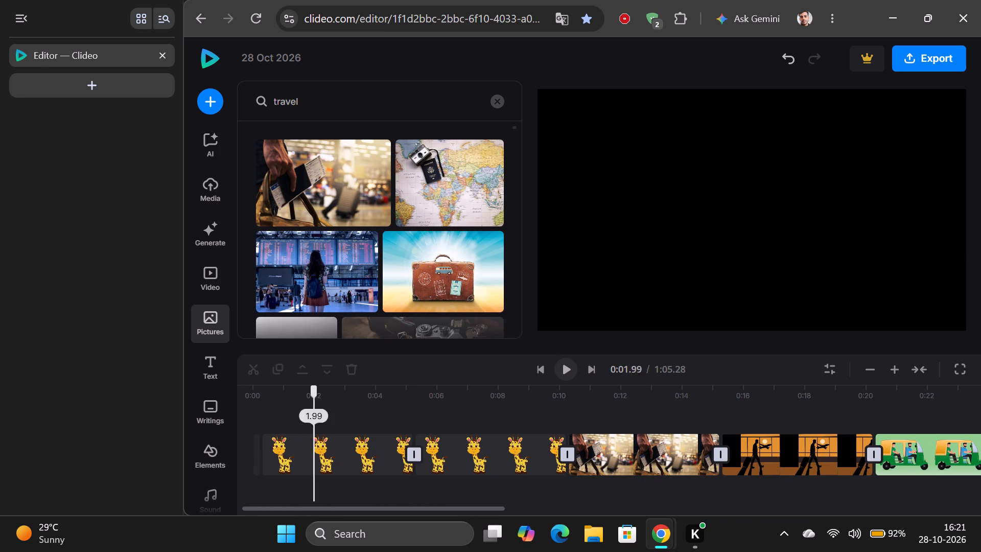
left_click_drag(289, 433, 258, 434)
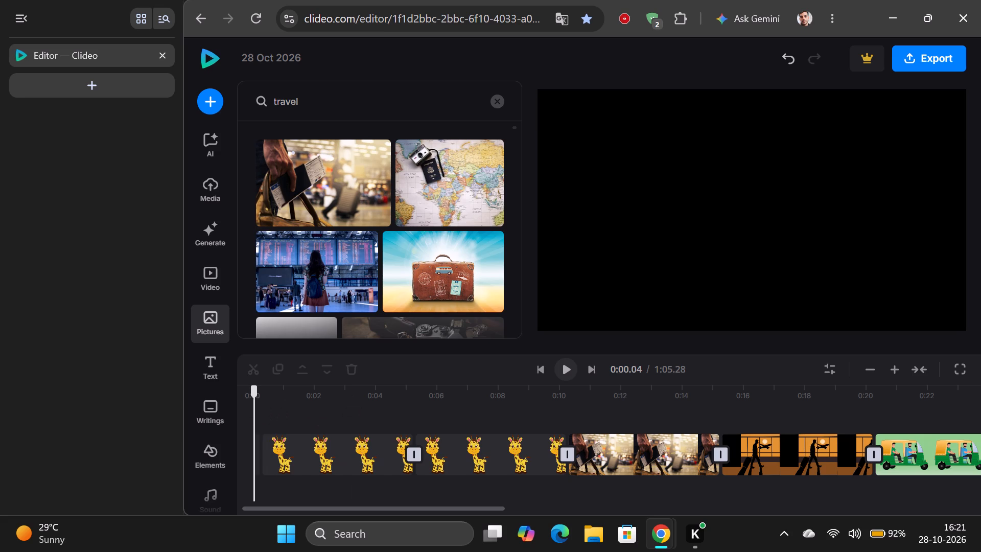
Extend the start of the first giraffe clip back to the beginning of the timeline, at about 0:00.02.
left_click_drag(264, 437, 276, 448)
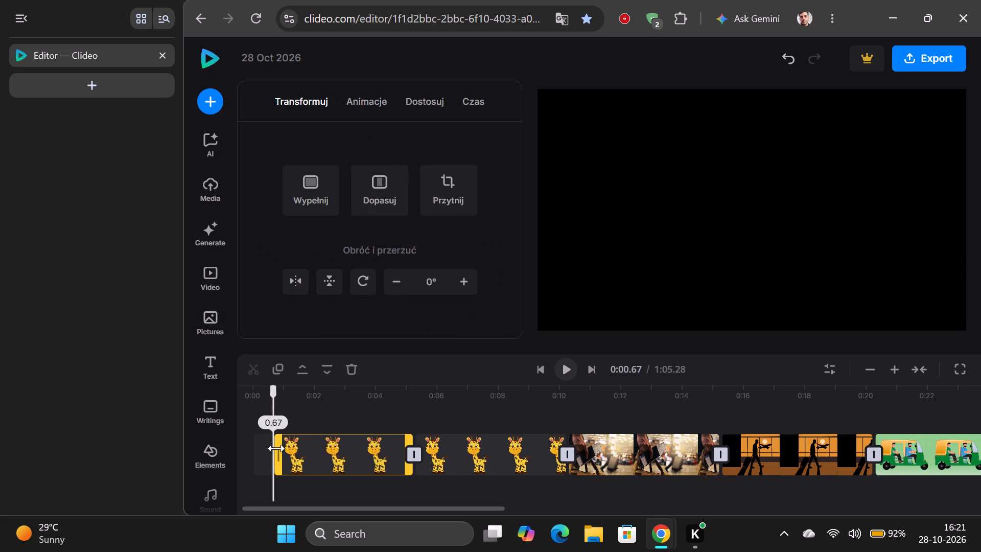
left_click_drag(276, 448, 256, 452)
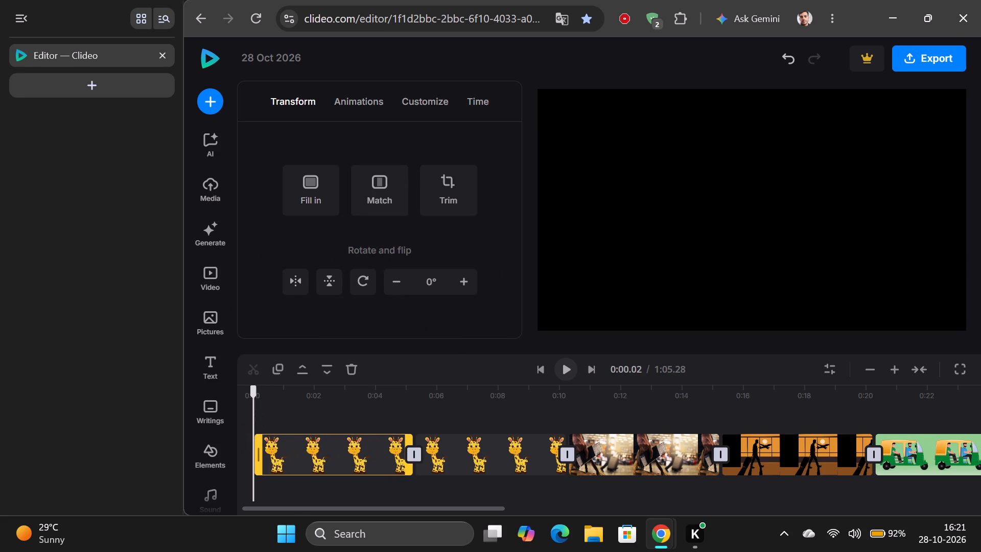
Select the first giraffe clip at the start of the timeline.
left_click(306, 465)
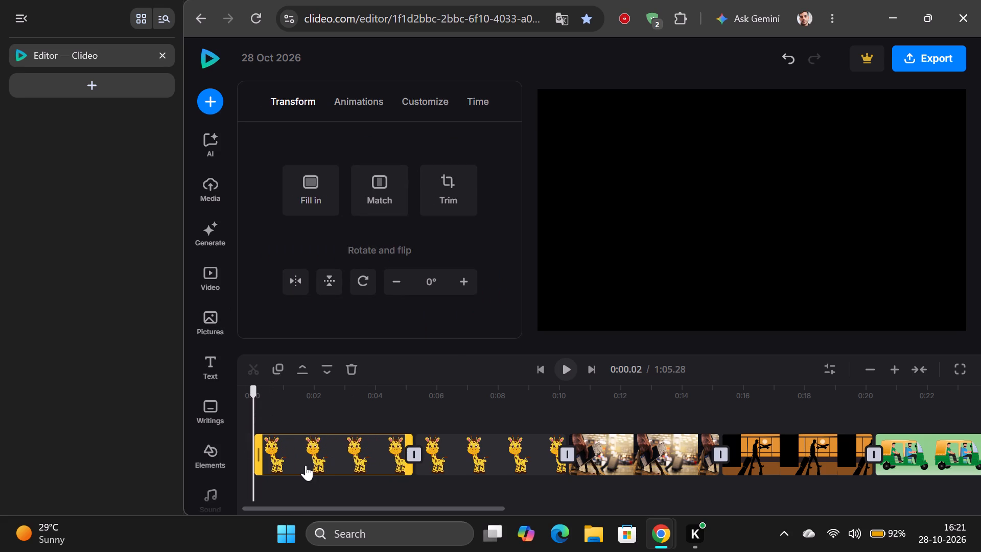
left_click(303, 453)
left_click_drag(303, 453, 404, 393)
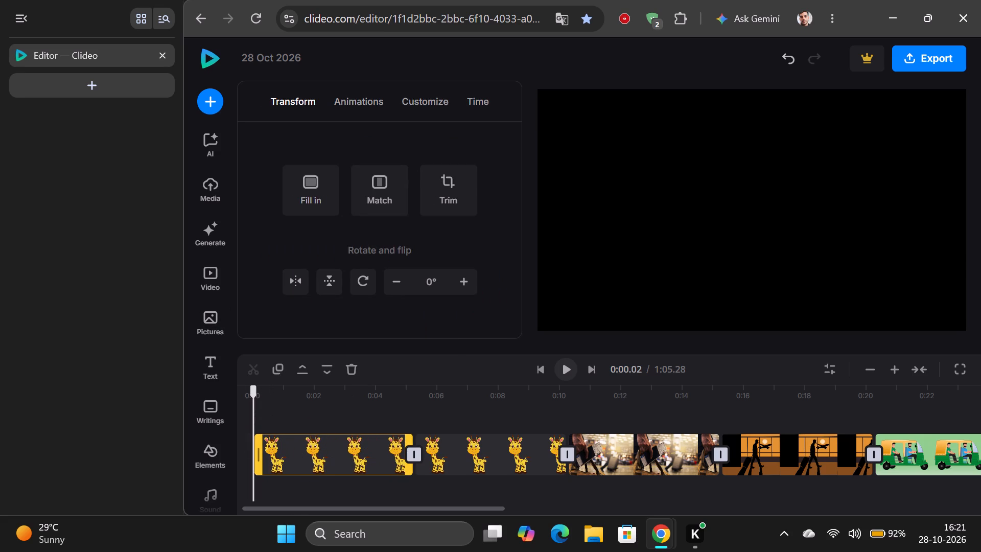
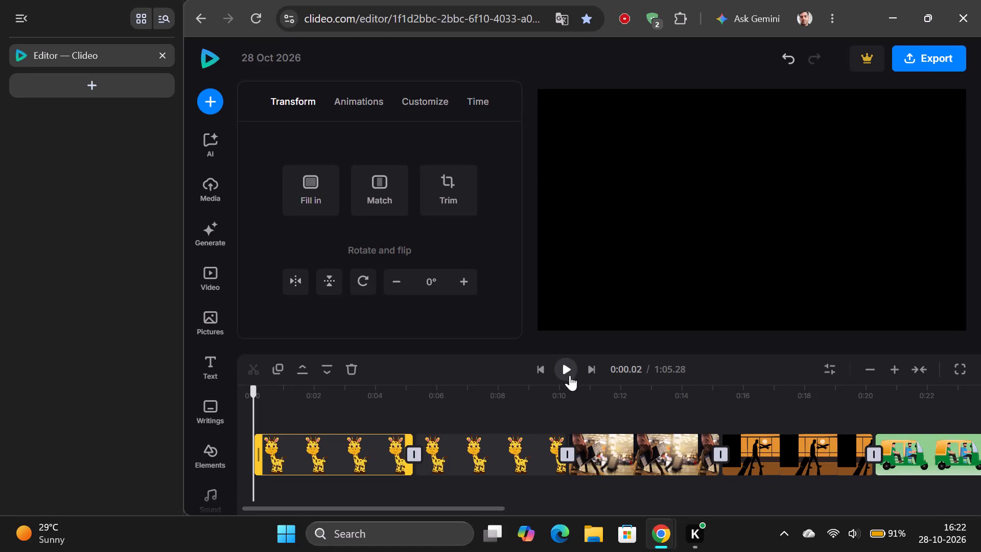
Play the slideshow from the start, browse the stock music library during playback, and pause.
left_click(570, 374)
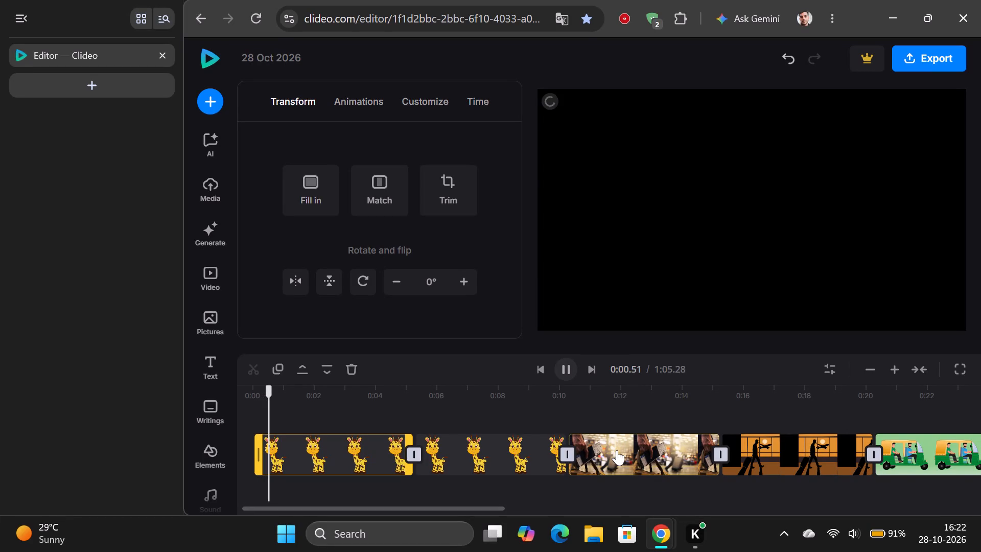
left_click(634, 464)
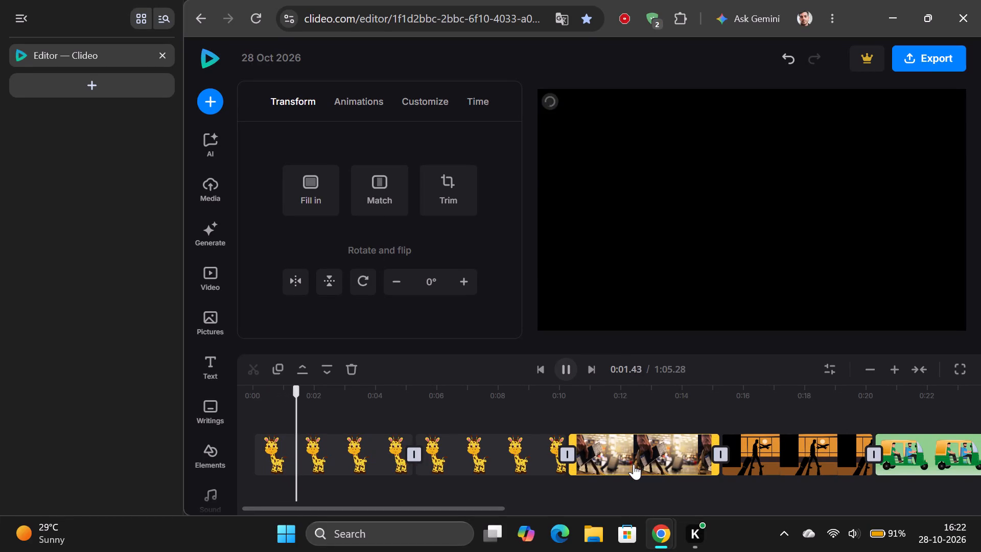
left_click(481, 442)
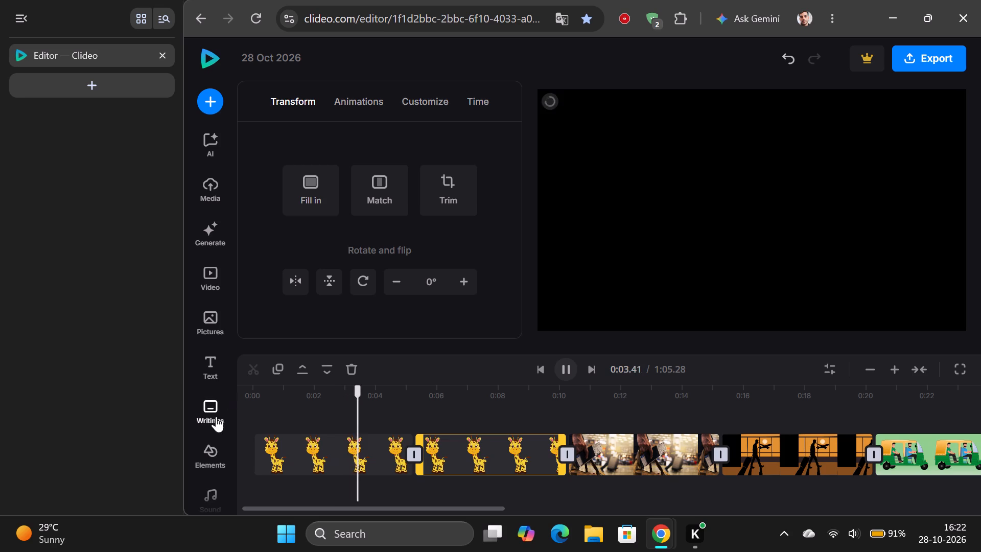
left_click(221, 492)
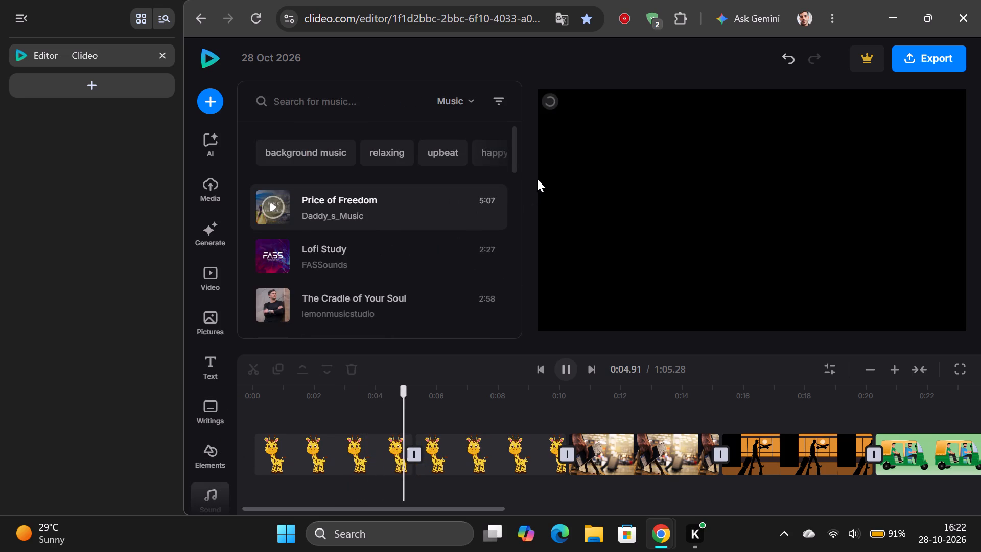
left_click_drag(511, 154, 513, 173)
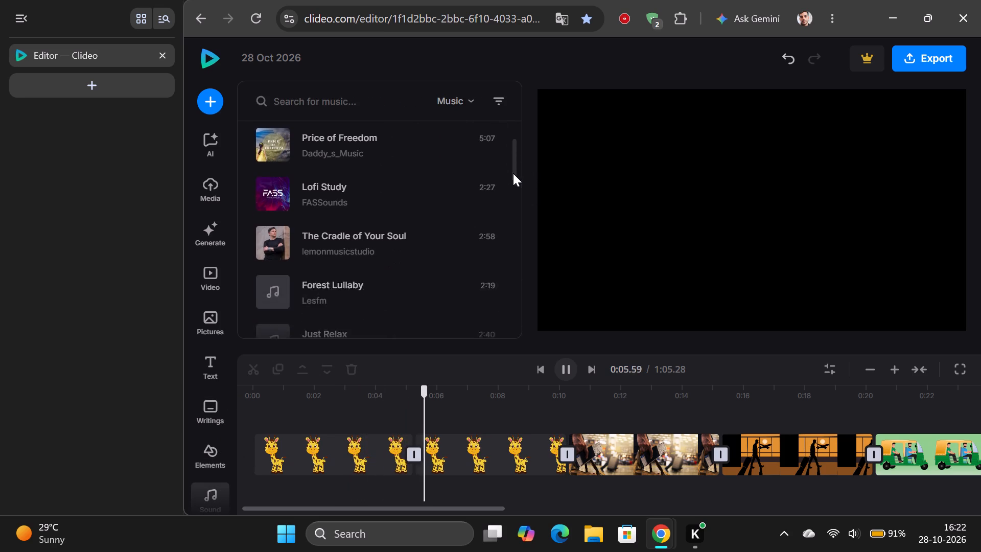
left_click_drag(513, 173, 526, 224)
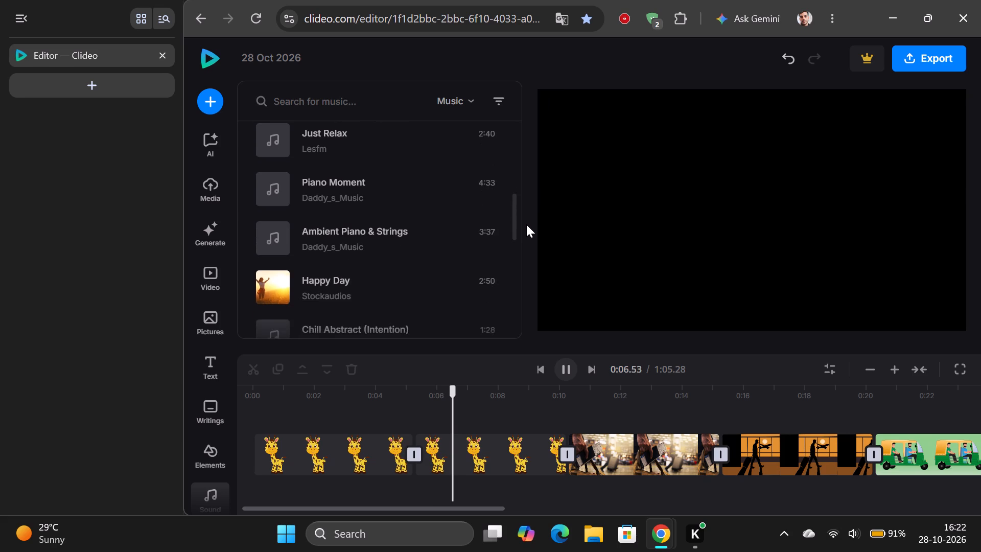
left_click_drag(526, 224, 527, 231)
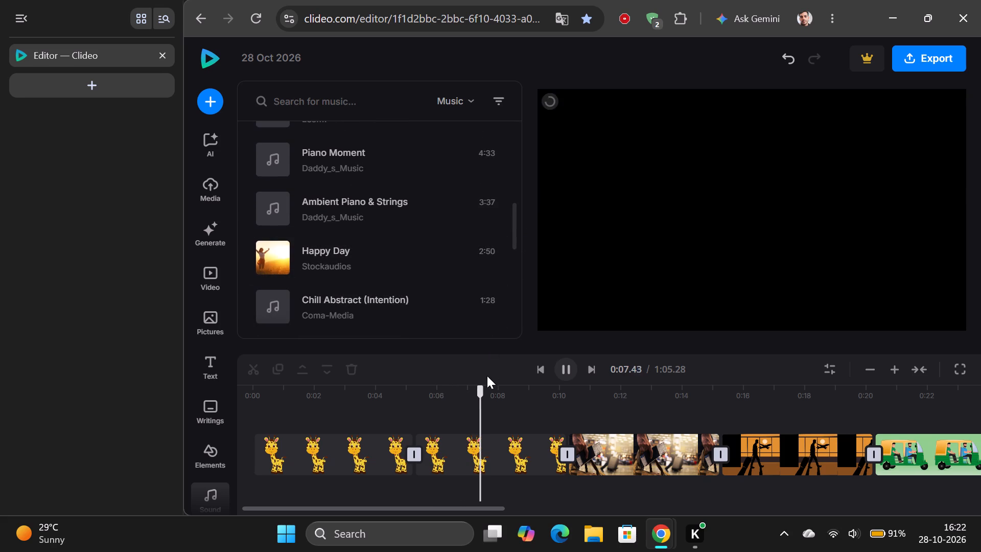
left_click(567, 373)
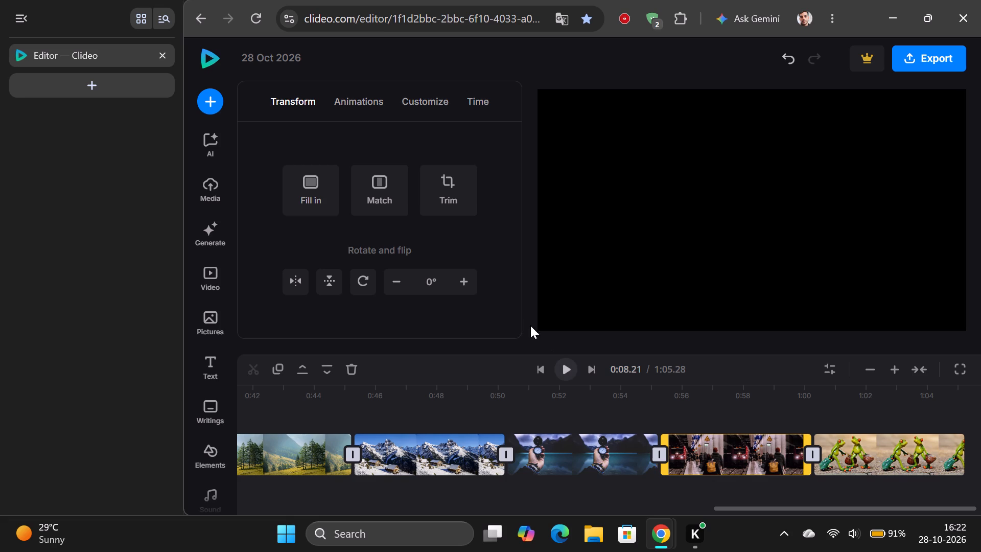
Make the train station clip fill the whole frame.
left_click(315, 194)
double_click(307, 183)
Try the Fade entry animation on the train station clip and settle on Blur.
left_click(345, 106)
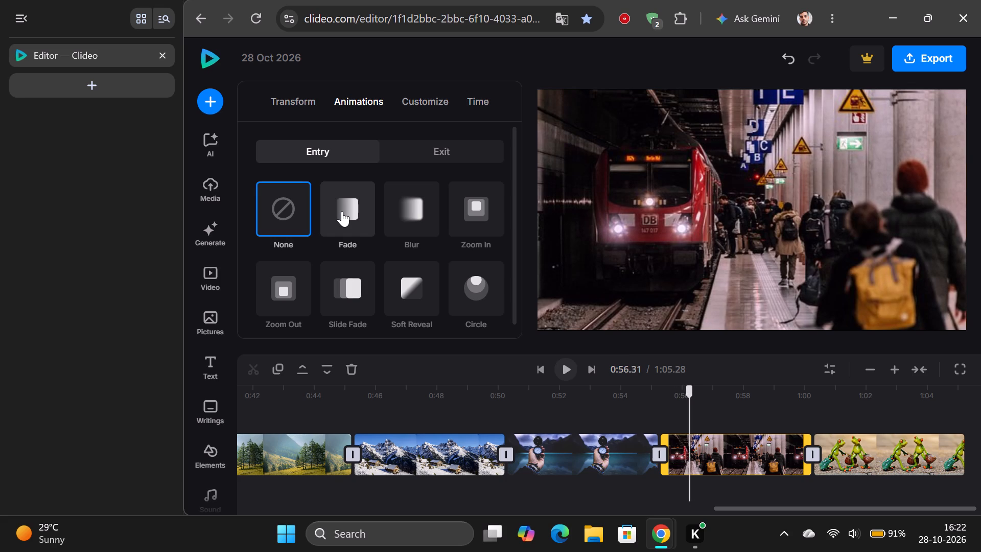
left_click(342, 211)
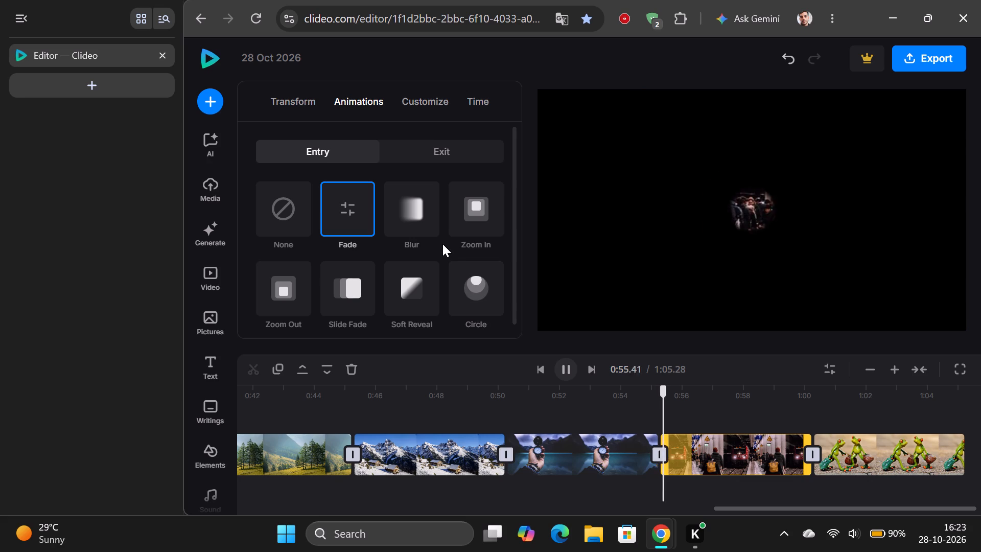
left_click(403, 208)
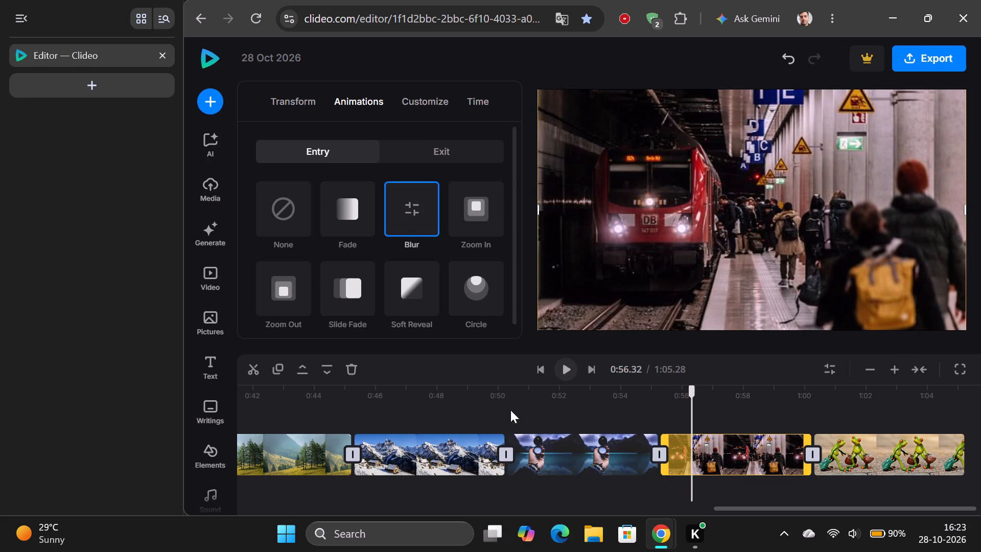
Apply a Fade entry animation to the compass clip and set its variability to 1.5s.
left_click(546, 447)
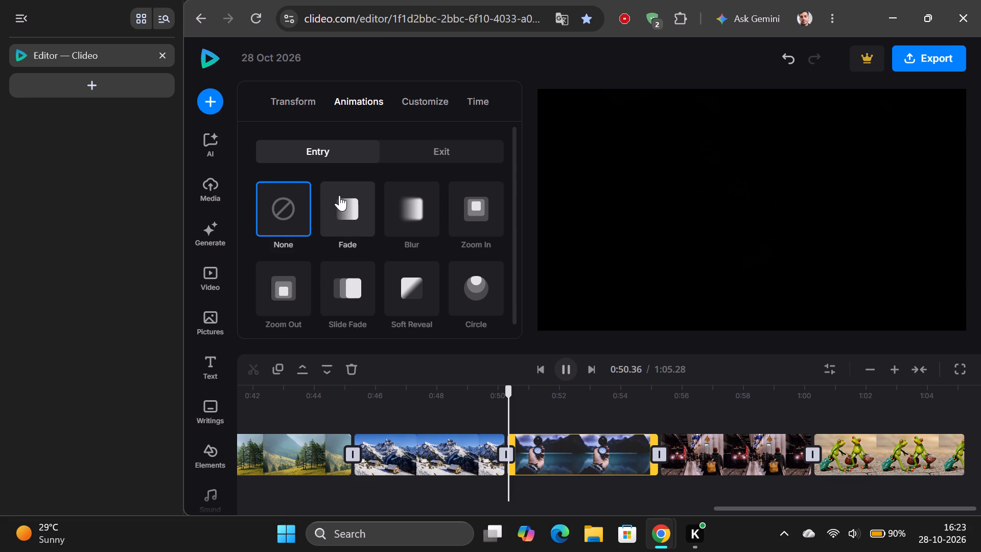
left_click(346, 208)
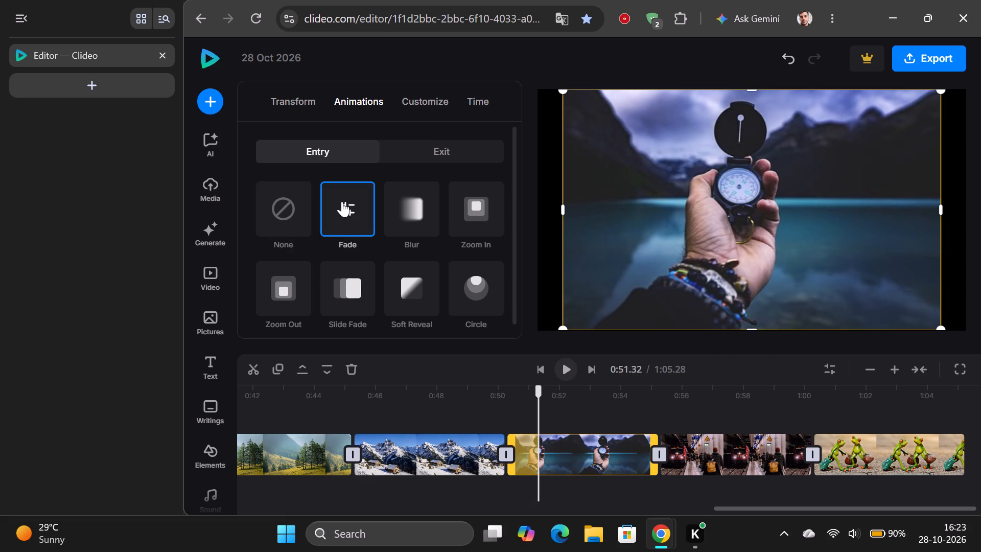
left_click(346, 209)
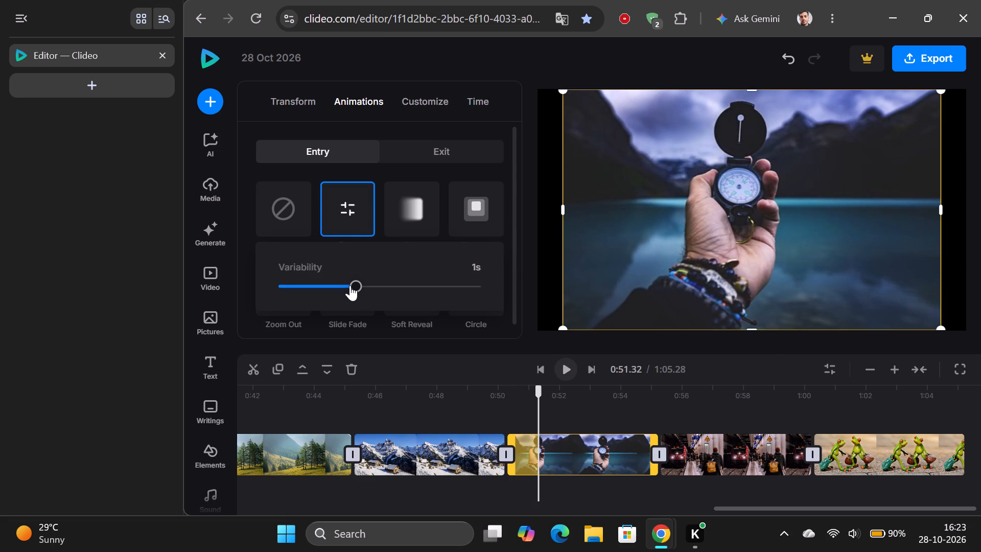
left_click_drag(350, 285, 426, 288)
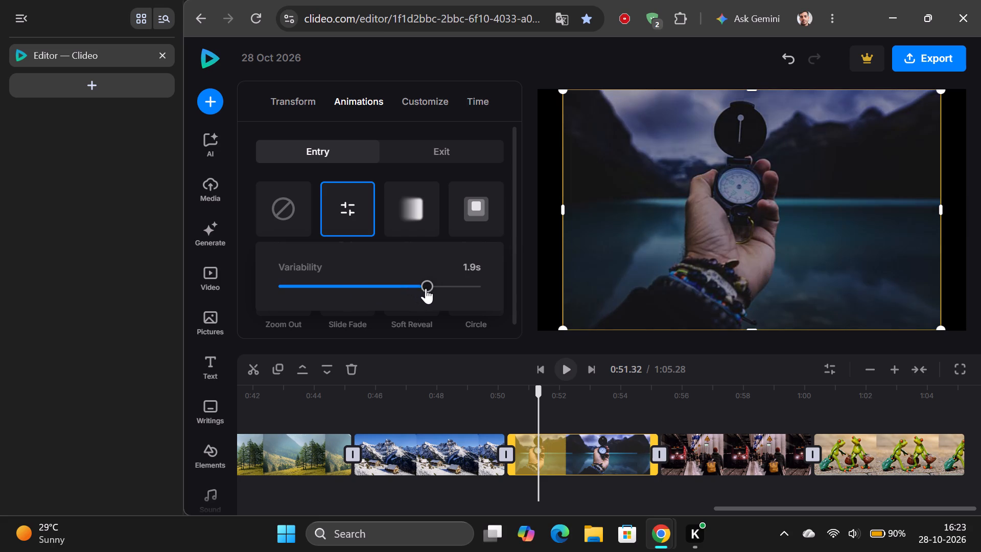
left_click_drag(426, 288, 388, 292)
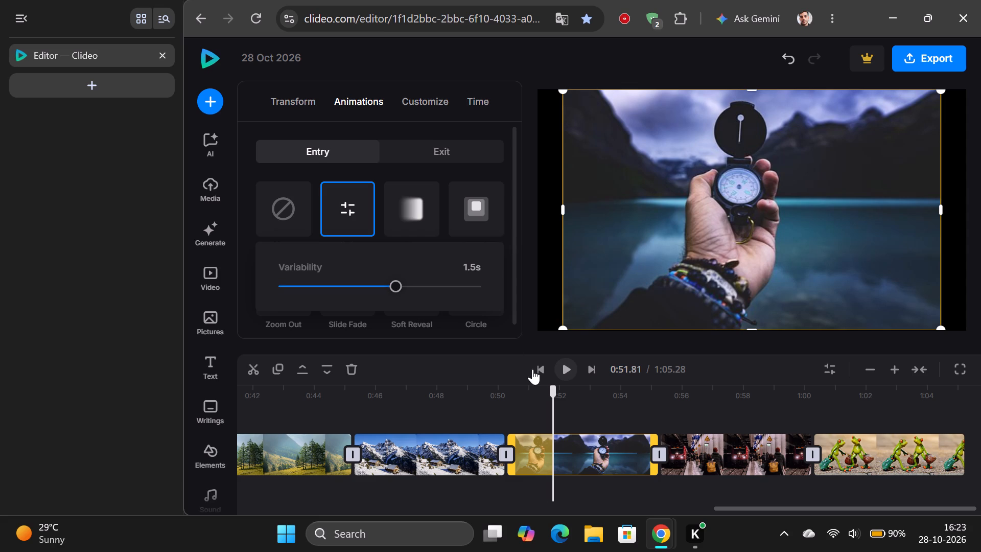
Play the timeline from the compass clip through to the frog clip, and move the playhead back.
left_click(571, 375)
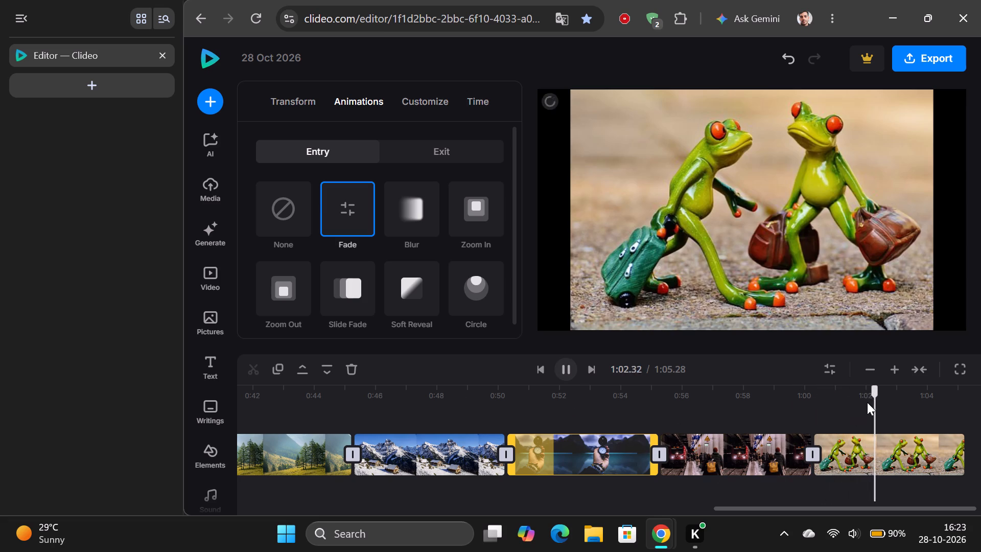
left_click_drag(878, 395, 810, 421)
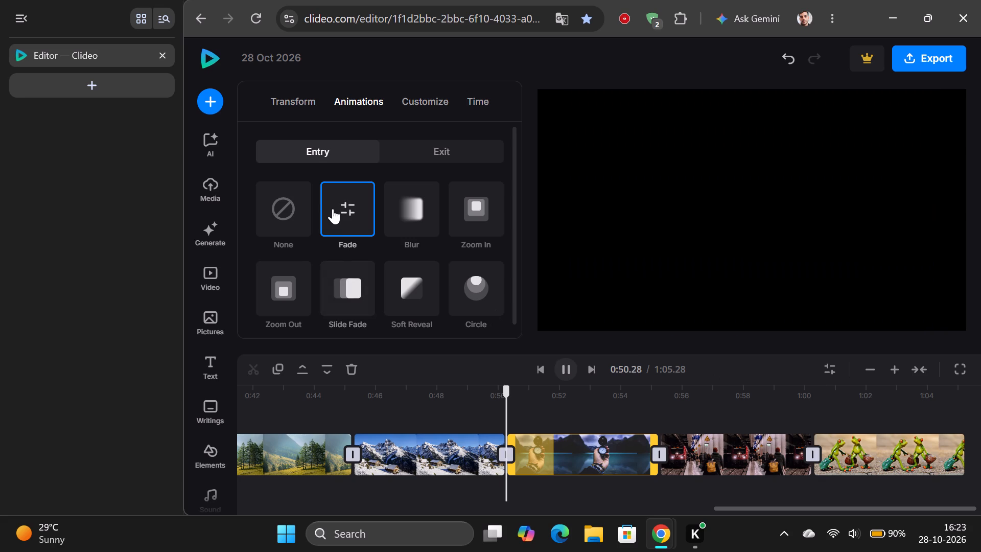
Try Blur on the compass clip and change its entry animation to Zoom In.
left_click(427, 215)
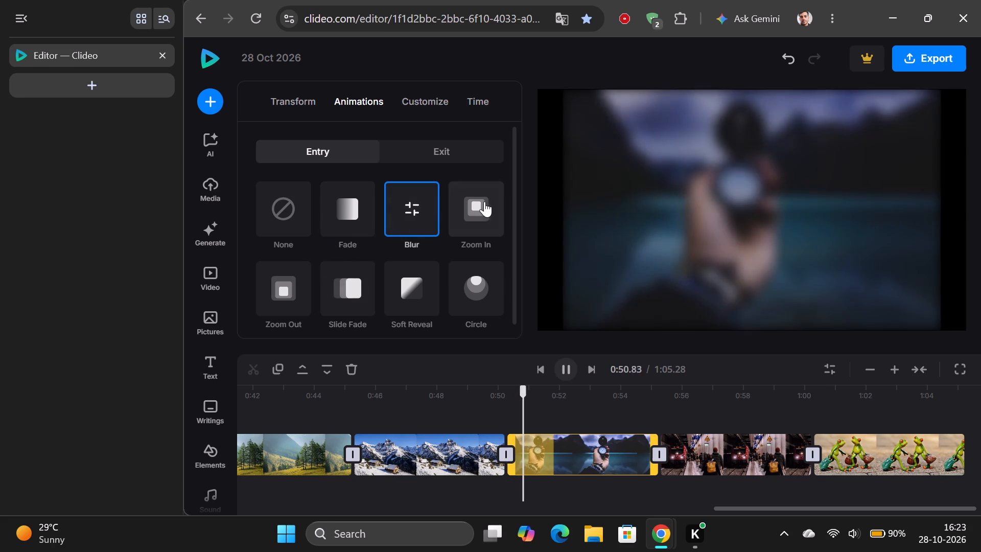
left_click(486, 201)
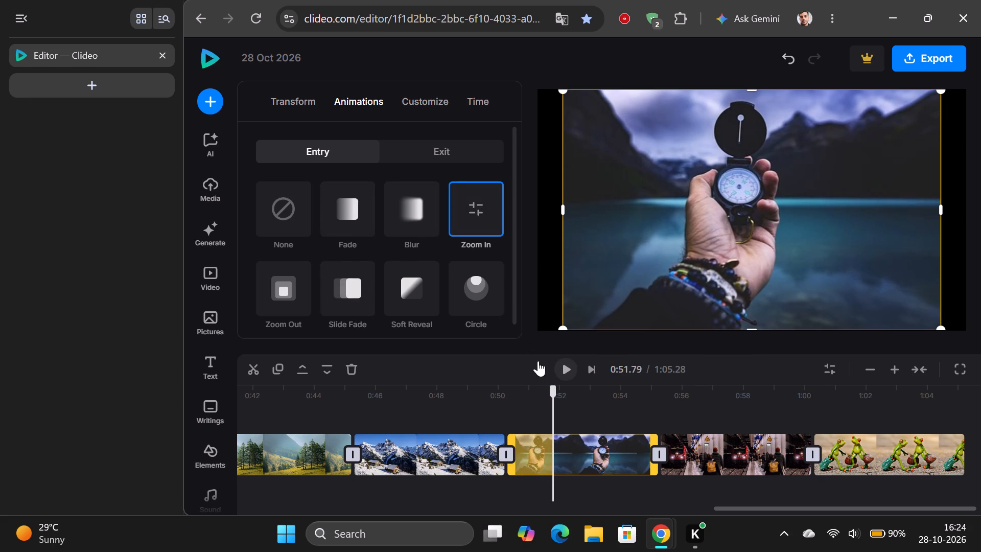
Move the playhead to the frog clip's start at about 1:00.27, try Fade and Blur, and set its entry animation to Zoom In.
left_click_drag(554, 398, 604, 415)
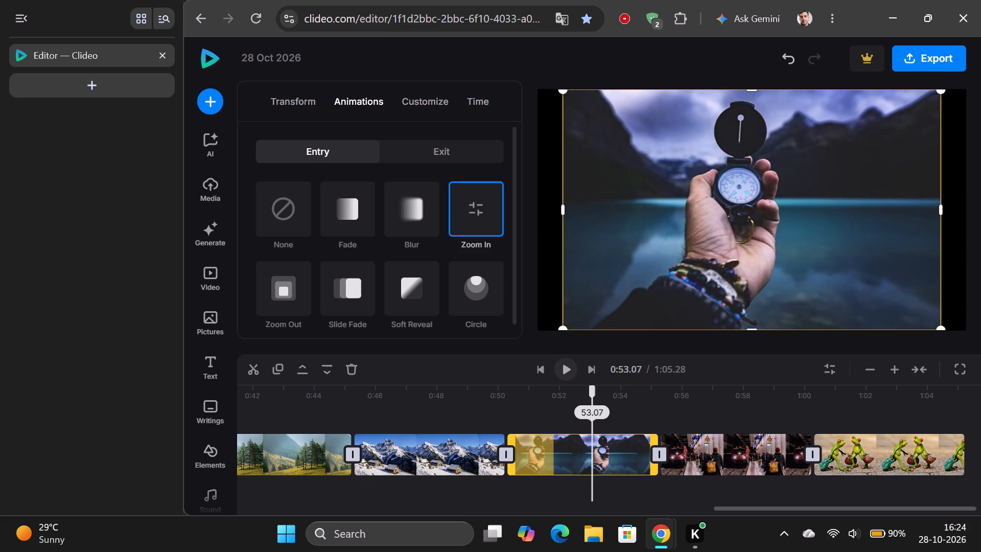
left_click_drag(604, 415, 693, 415)
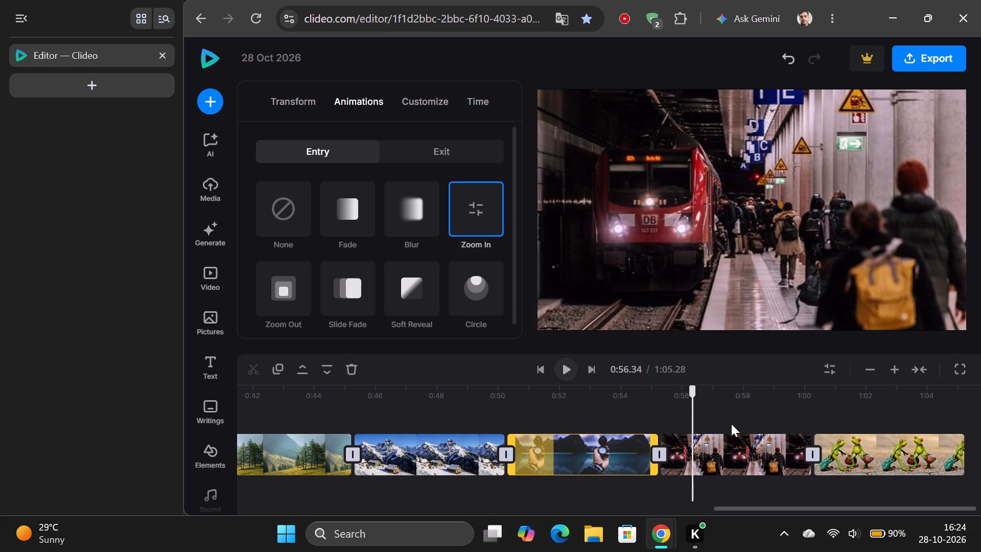
left_click_drag(692, 396, 781, 418)
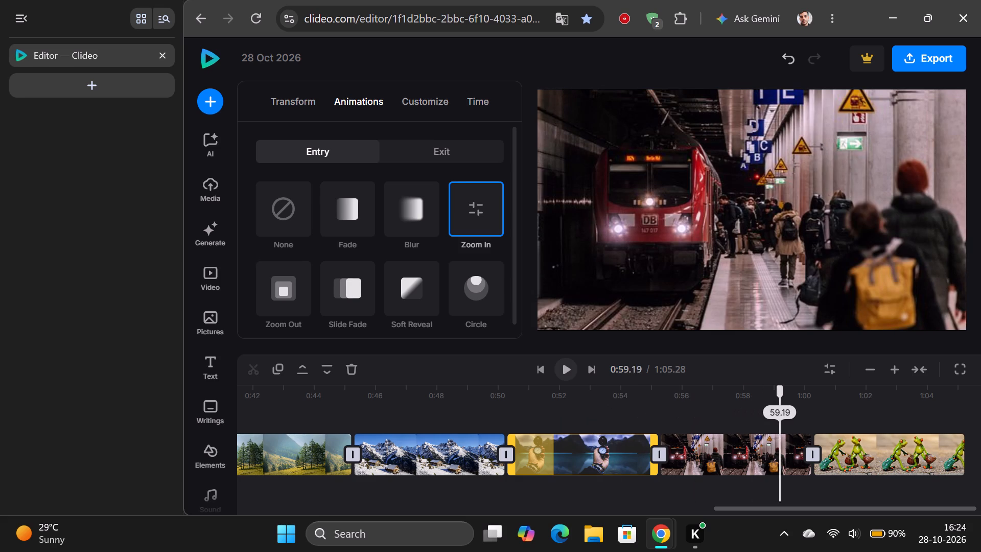
left_click_drag(781, 418, 812, 430)
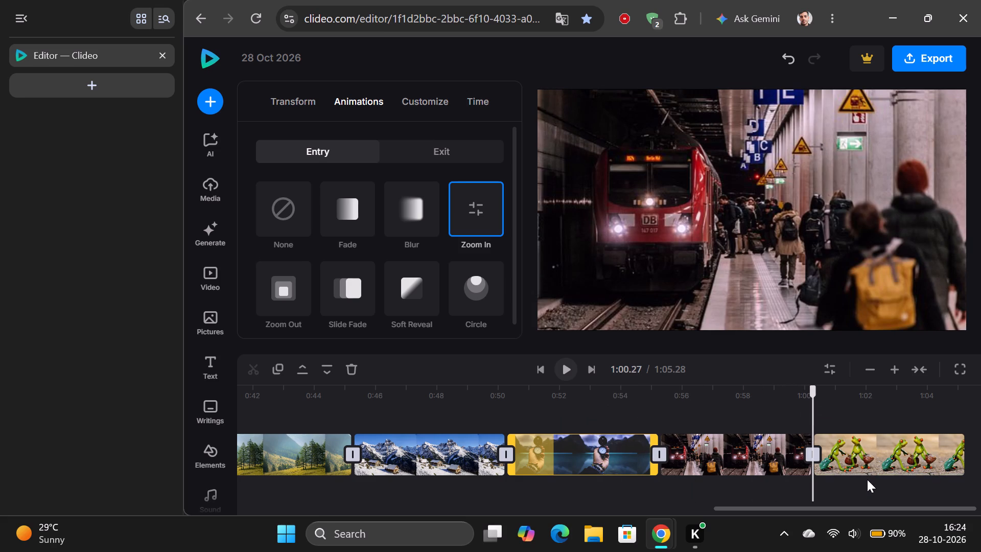
left_click(860, 457)
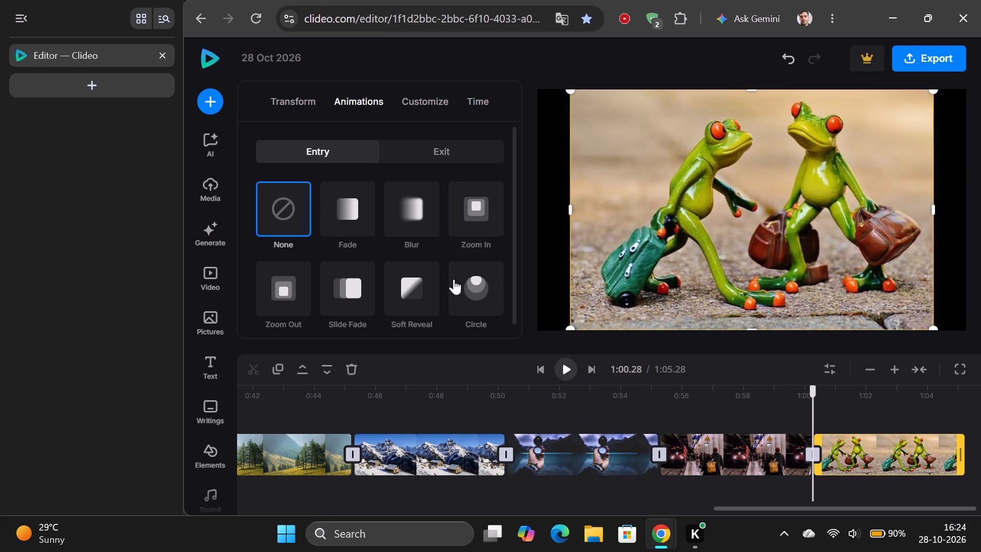
left_click(342, 205)
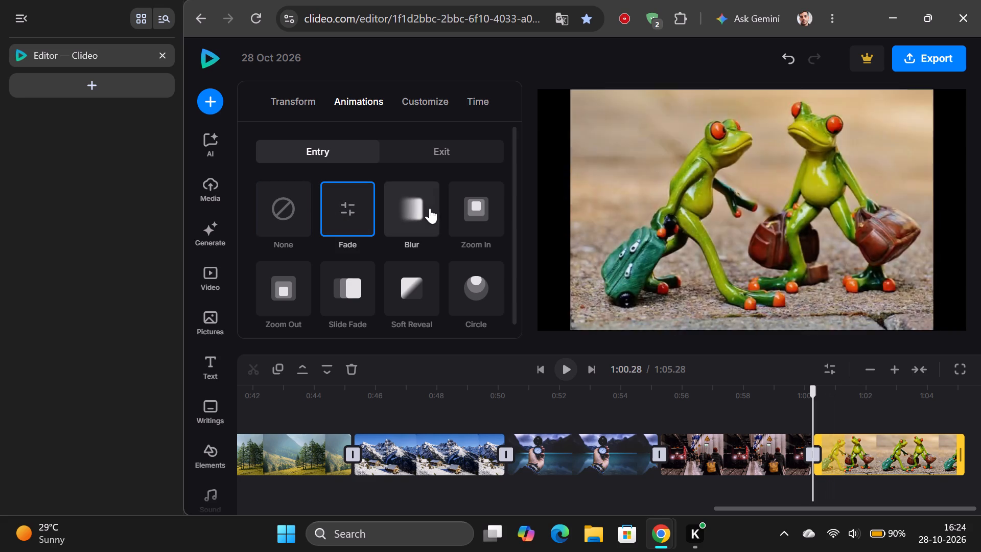
left_click(430, 208)
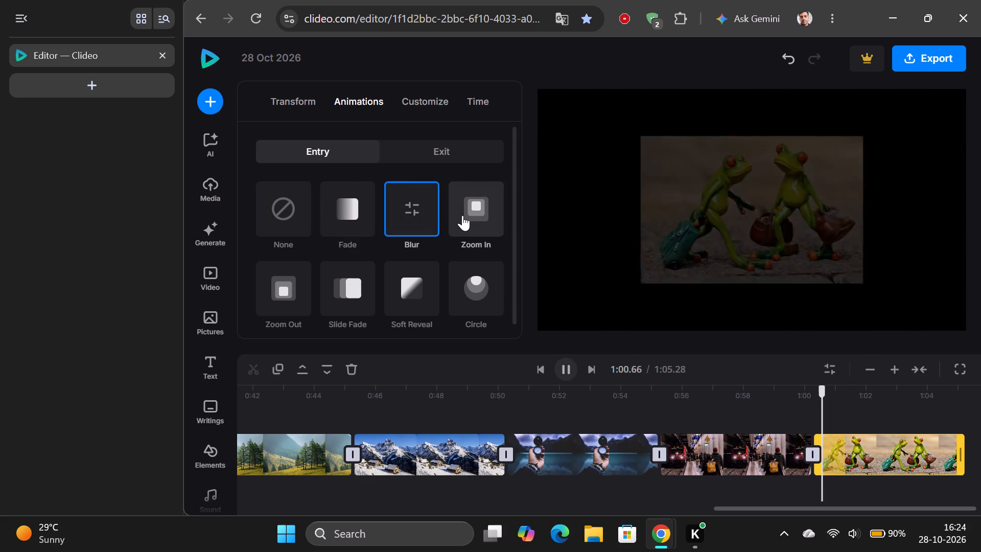
left_click(462, 215)
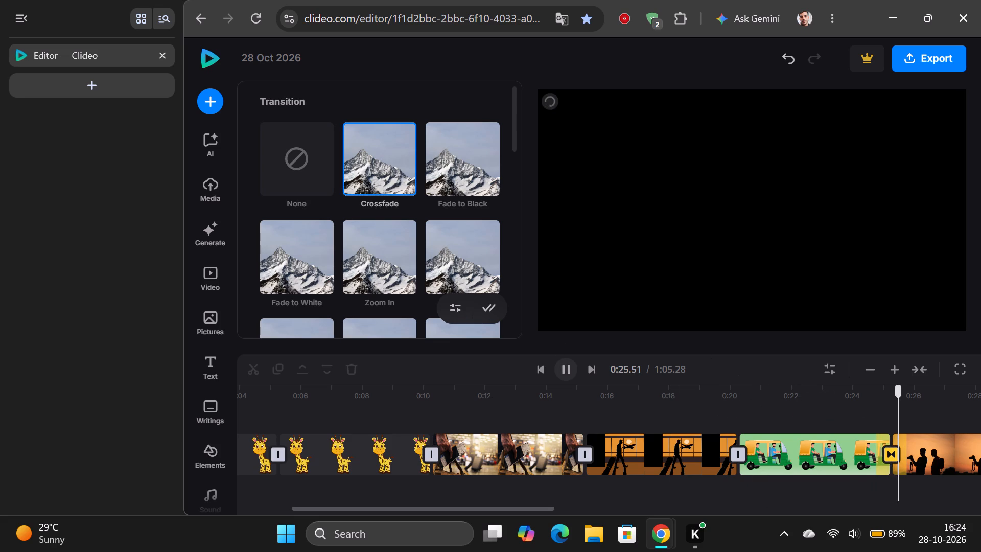
Move the playhead back to the start of the timeline at about 0:00.15.
left_click_drag(913, 397, 814, 402)
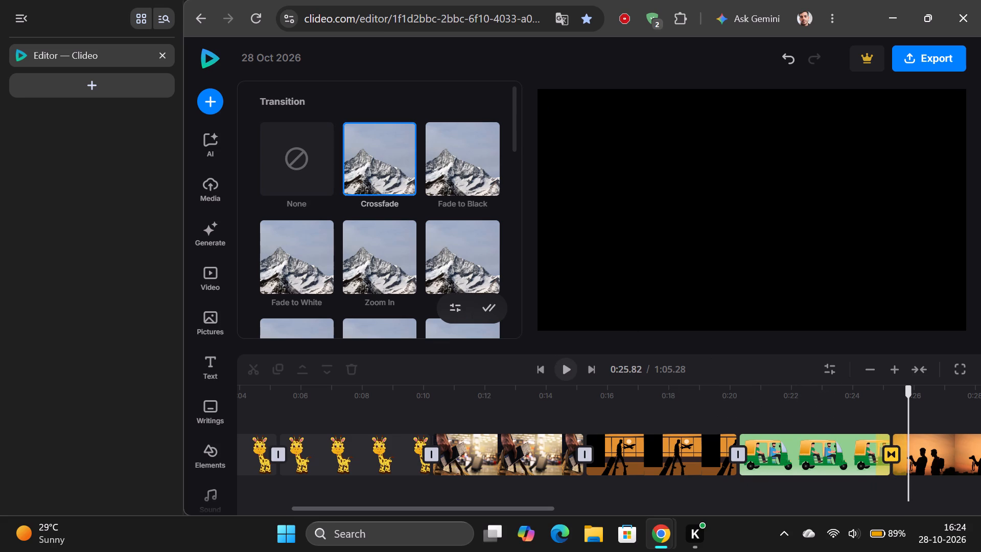
left_click_drag(814, 402, 423, 435)
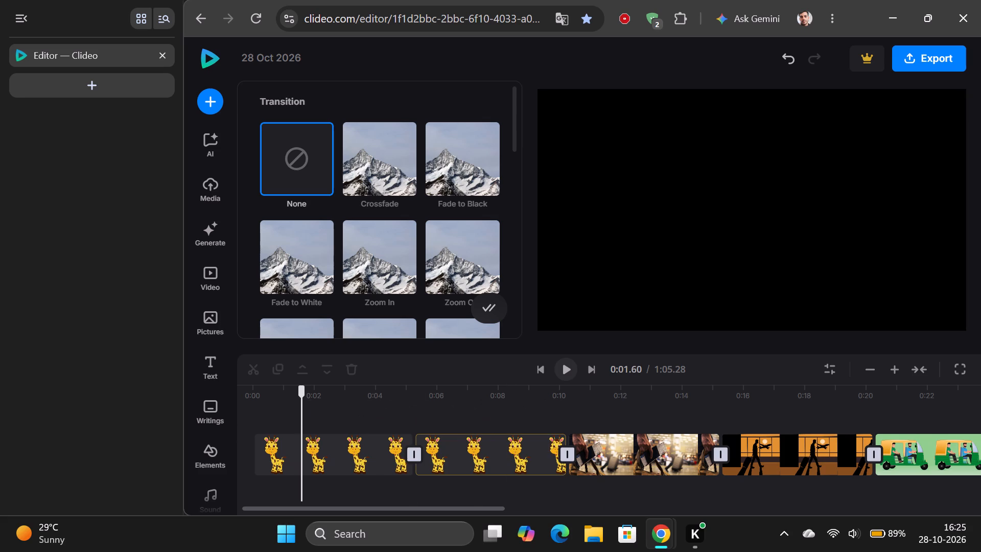
left_click_drag(305, 396, 261, 406)
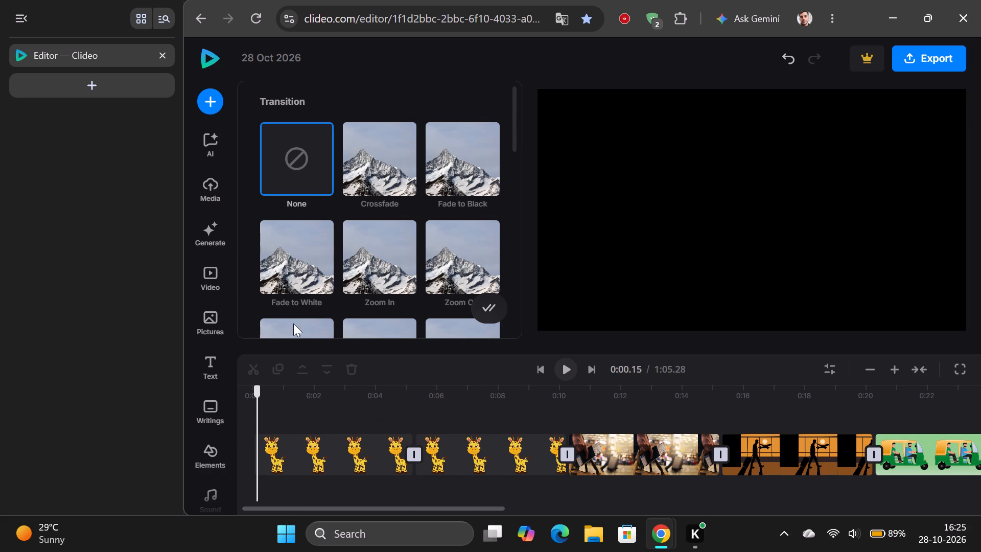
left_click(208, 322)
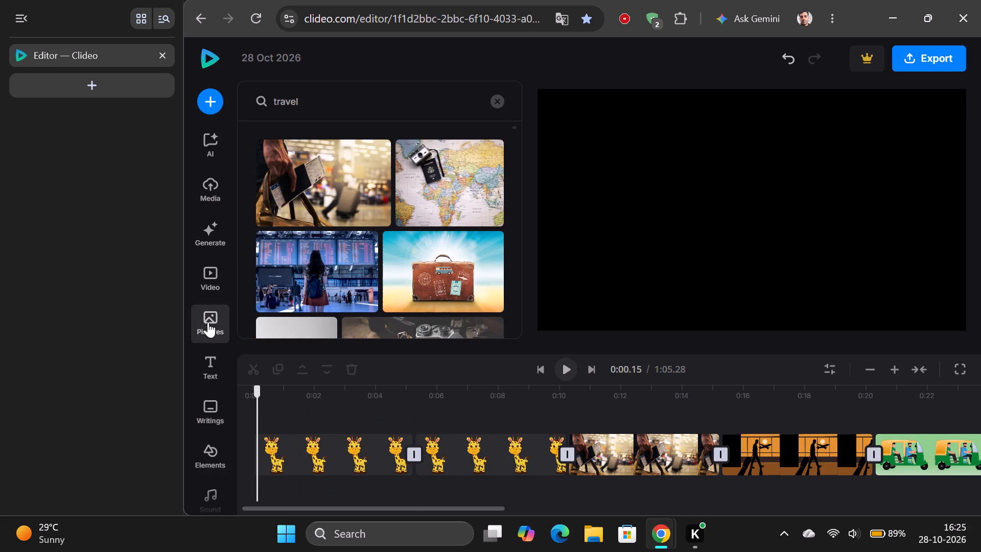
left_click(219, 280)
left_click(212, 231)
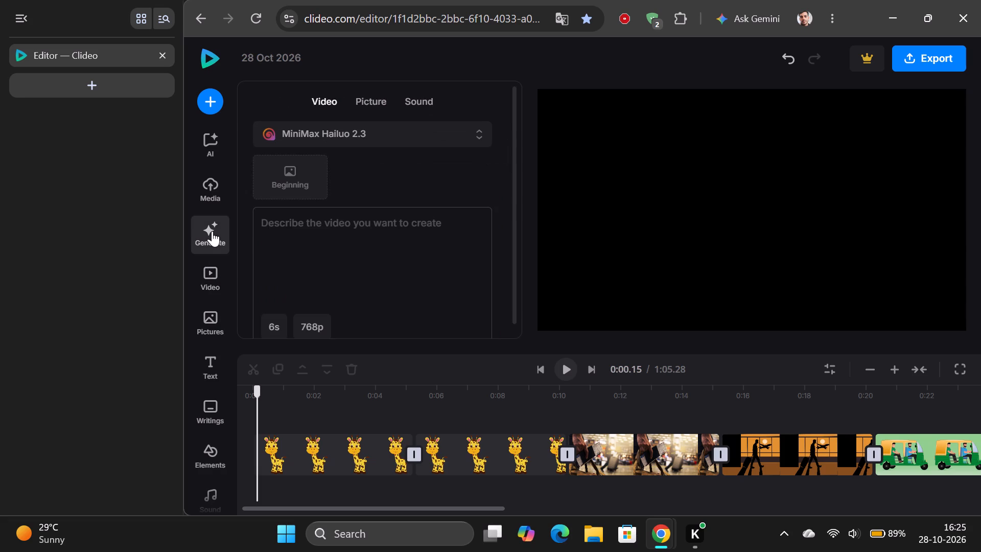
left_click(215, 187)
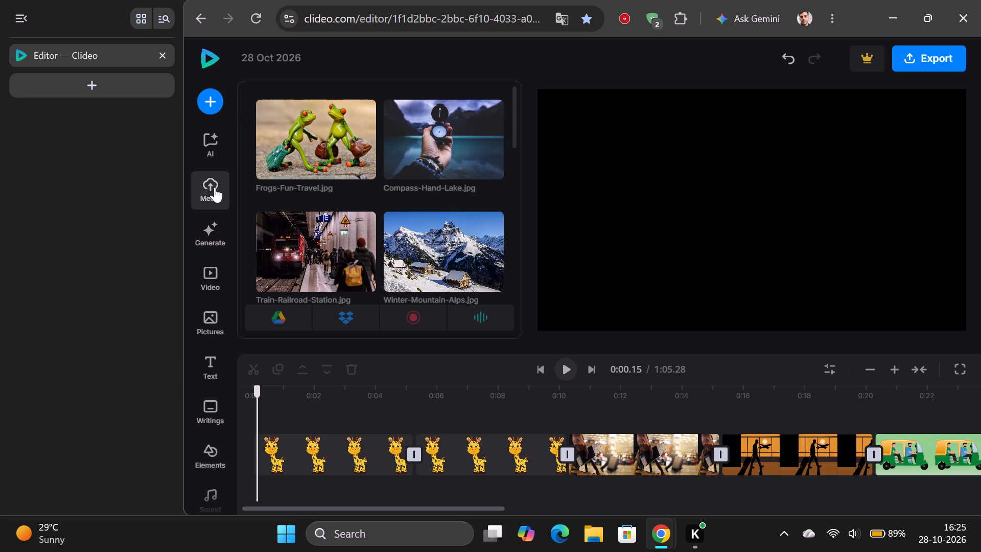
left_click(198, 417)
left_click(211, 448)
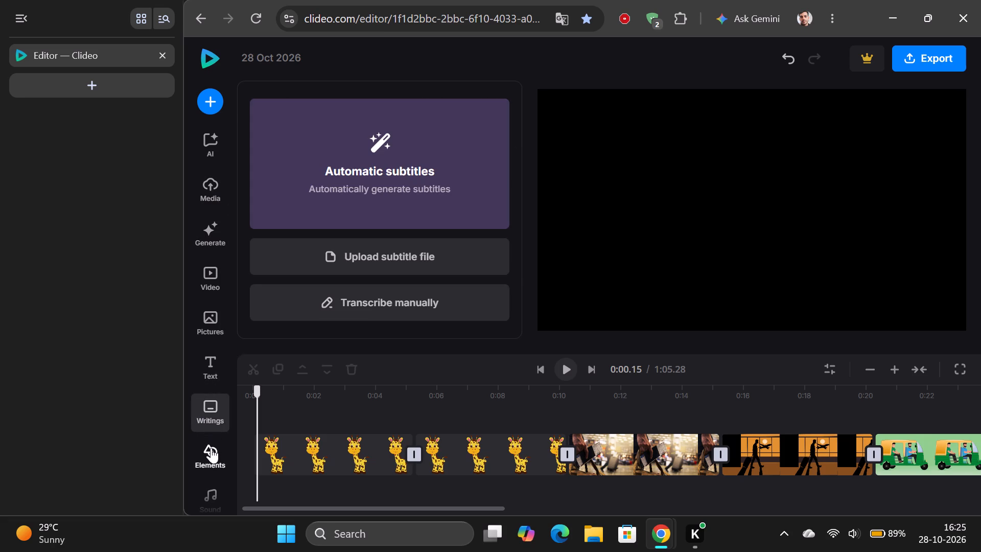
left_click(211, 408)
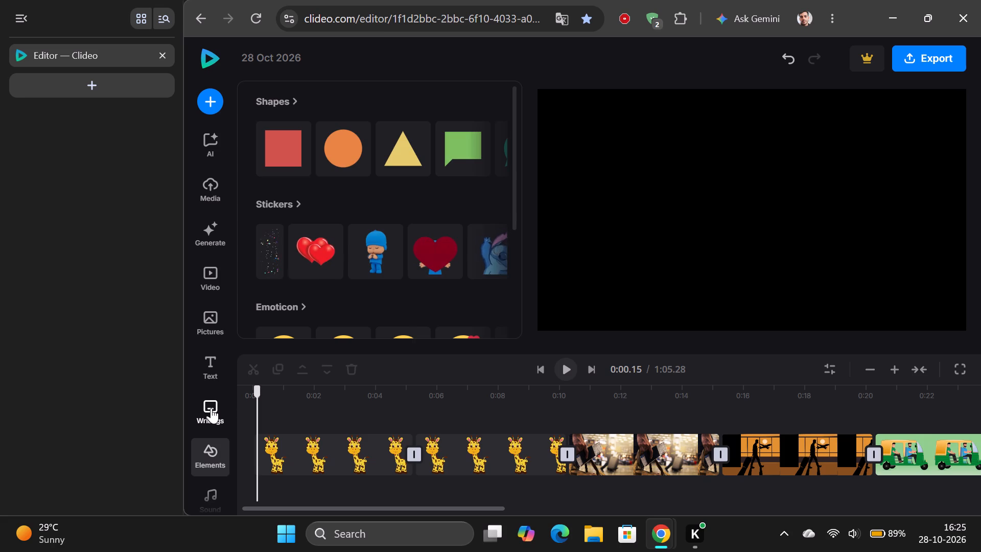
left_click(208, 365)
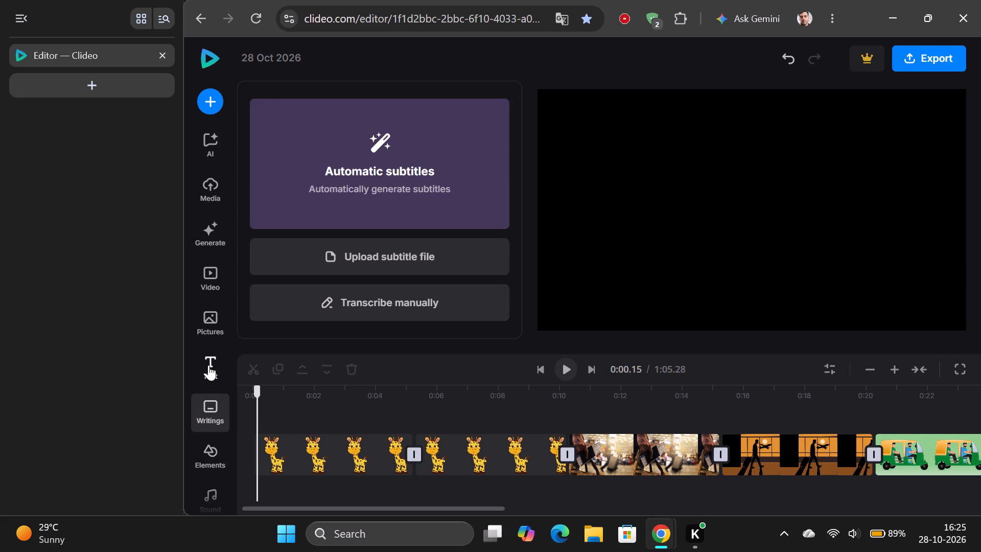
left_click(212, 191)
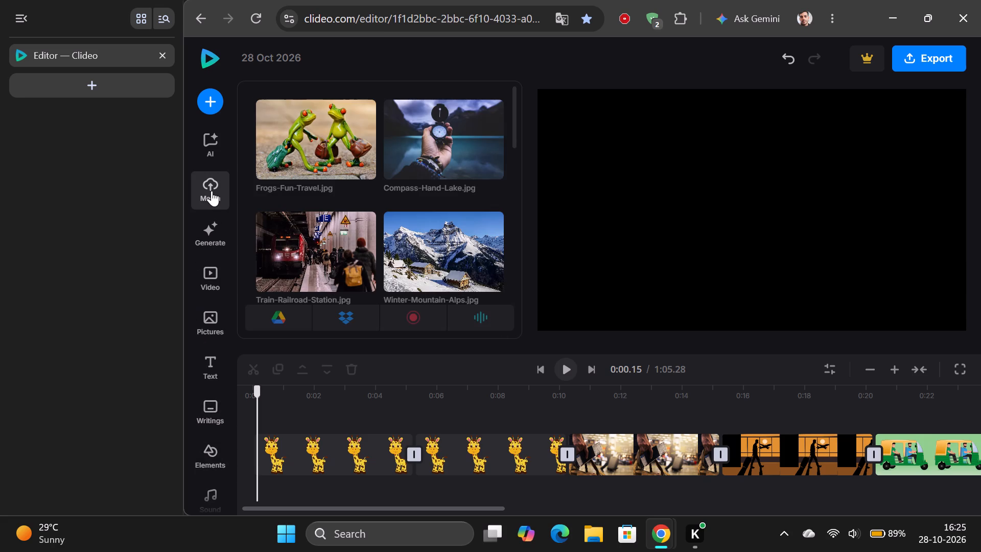
Add the Lofi Study and The Cradle of Your Soul music tracks at 0:00.15 on the timeline and preview the sound.
left_click(215, 500)
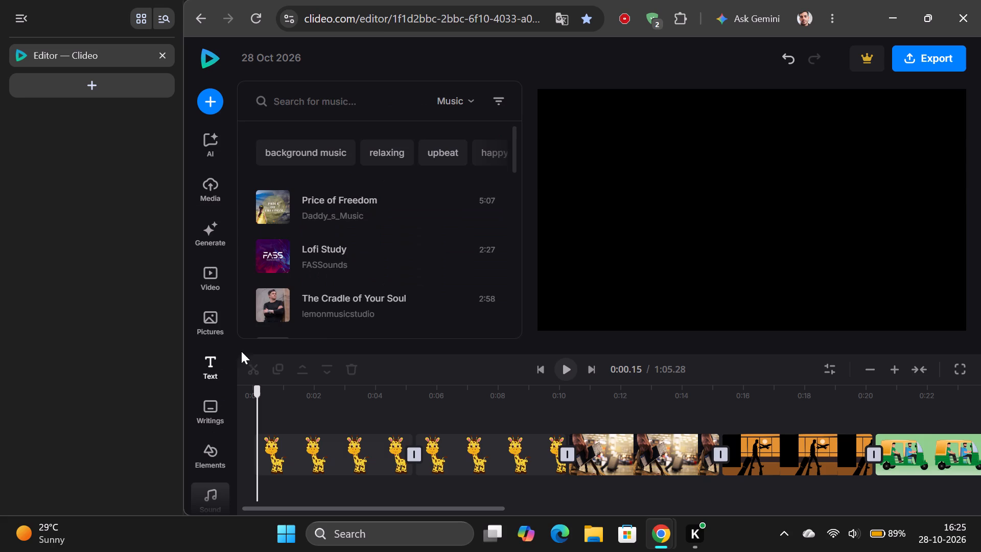
left_click(325, 273)
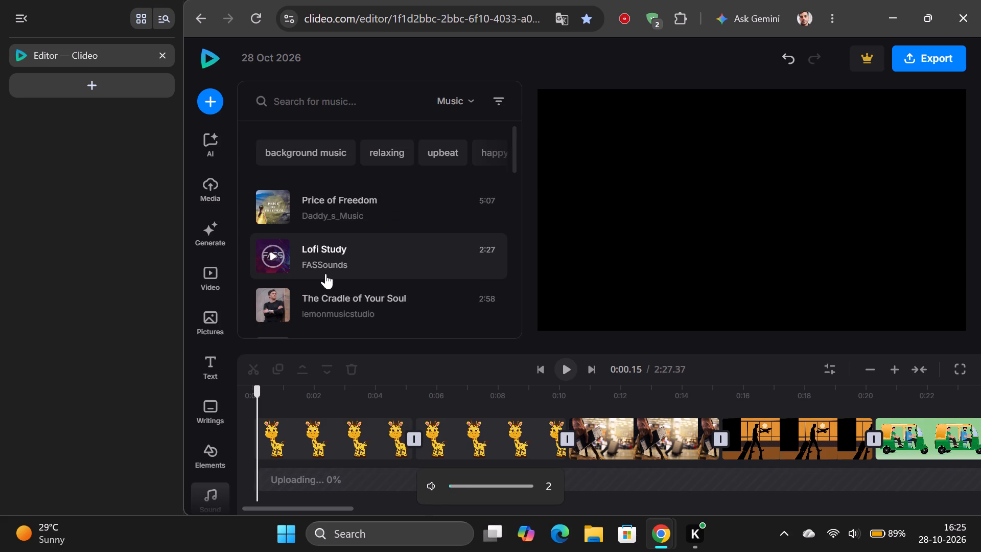
left_click(388, 315)
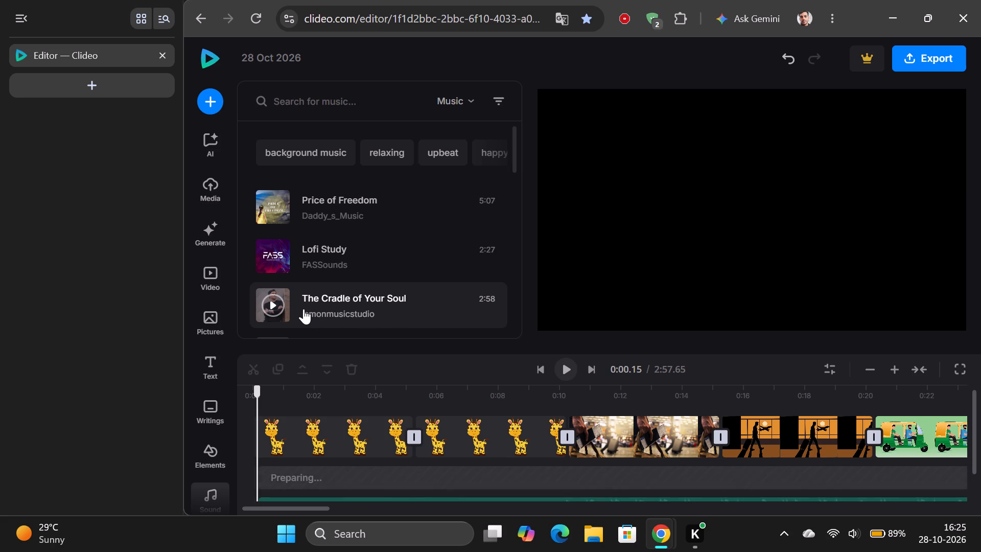
left_click(269, 301)
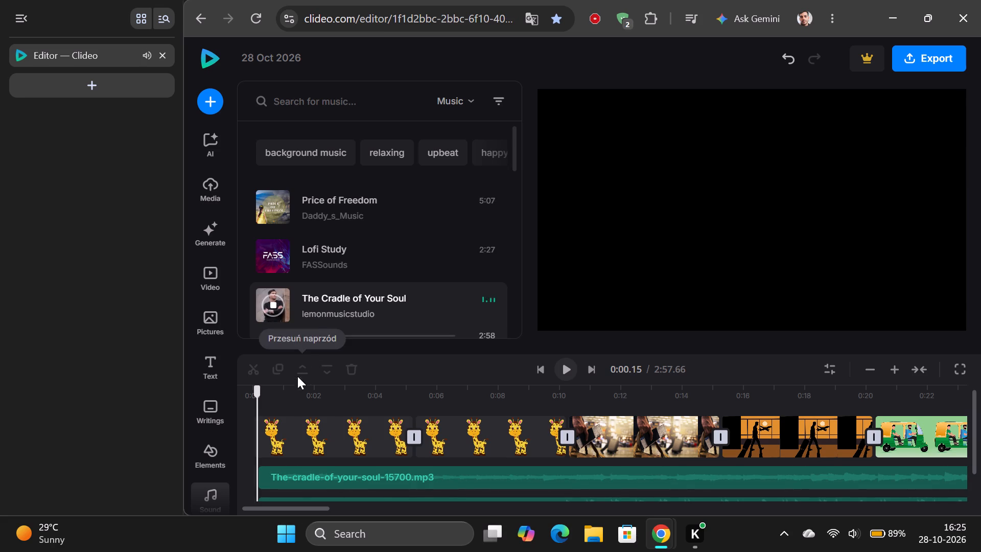
left_click(569, 371)
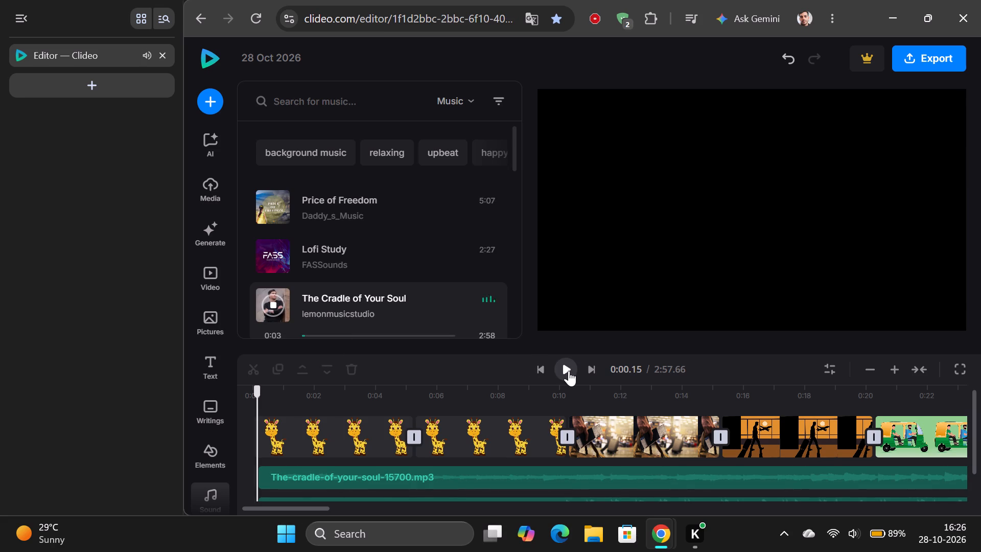
Give the first giraffe clip a Fade entry animation with its Variability set to 2.6s.
left_click(363, 447)
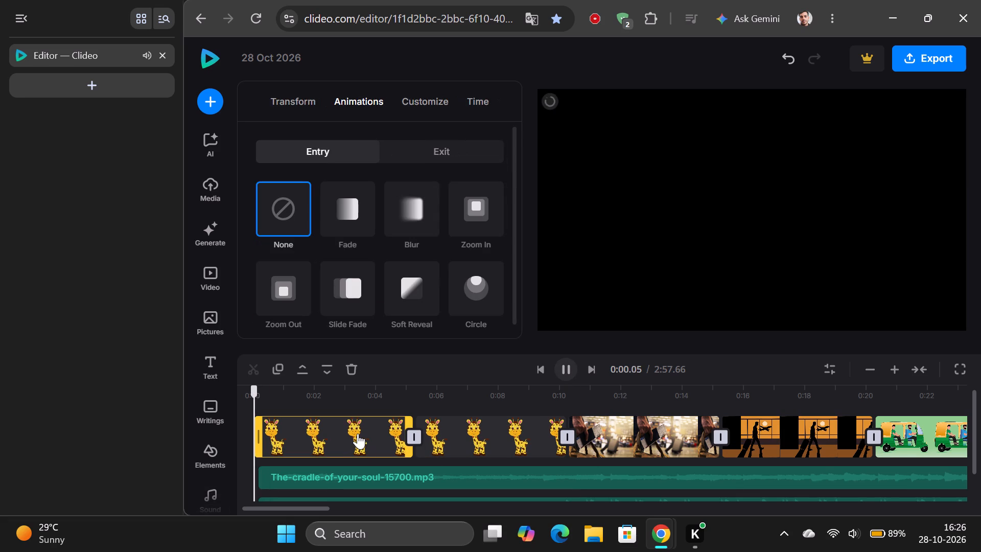
left_click(338, 233)
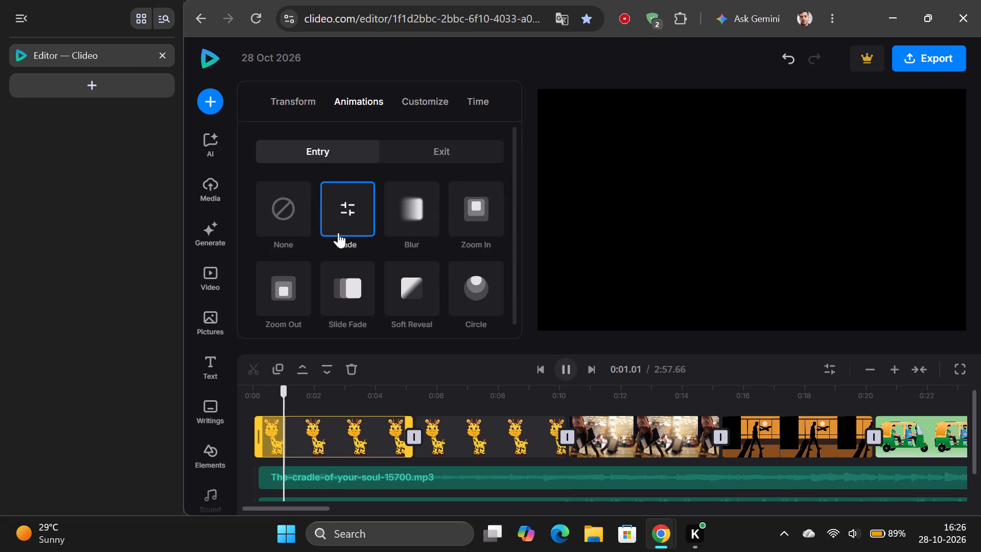
left_click(356, 220)
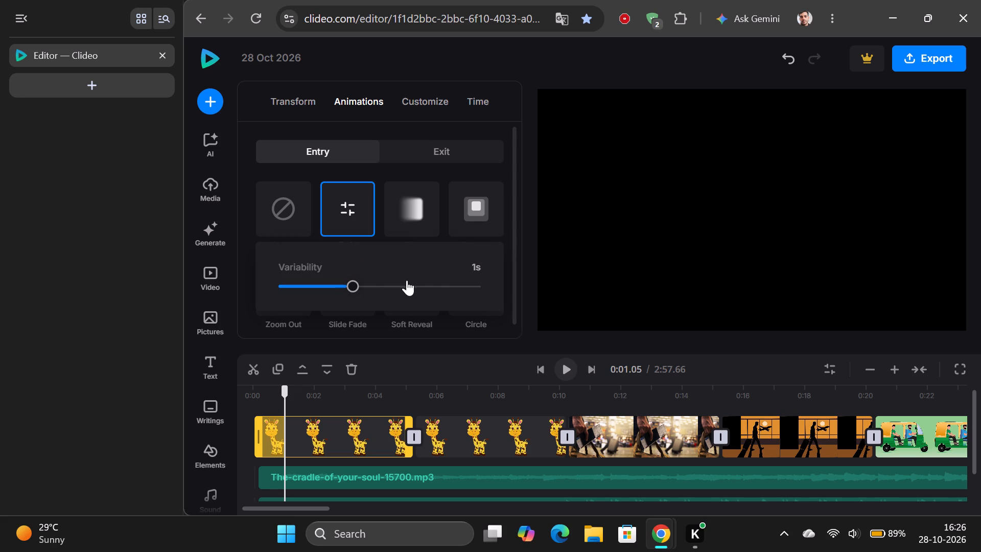
left_click_drag(353, 284, 518, 313)
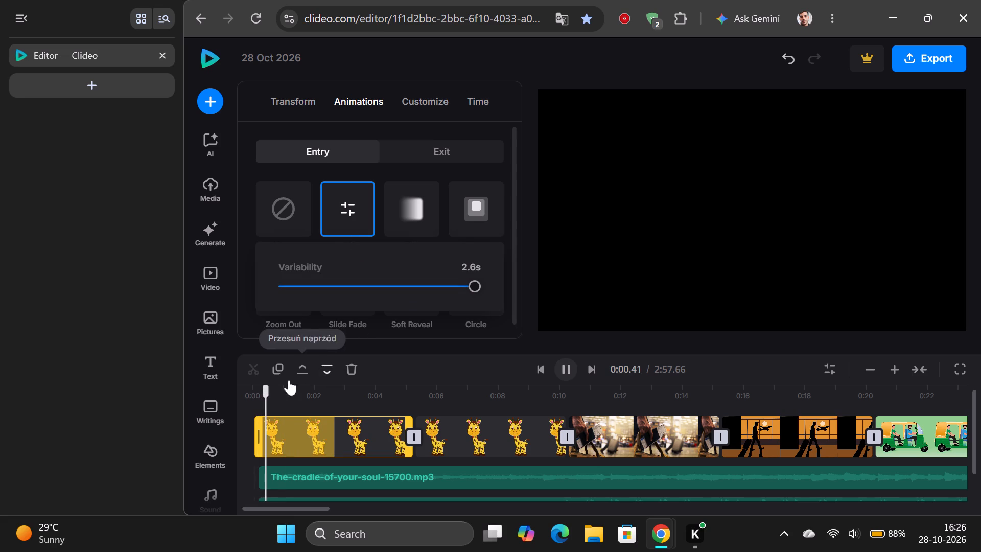
Add The Cradle of Your Soul again at the start of the second giraffe clip, at 0:05.27.
left_click(495, 442)
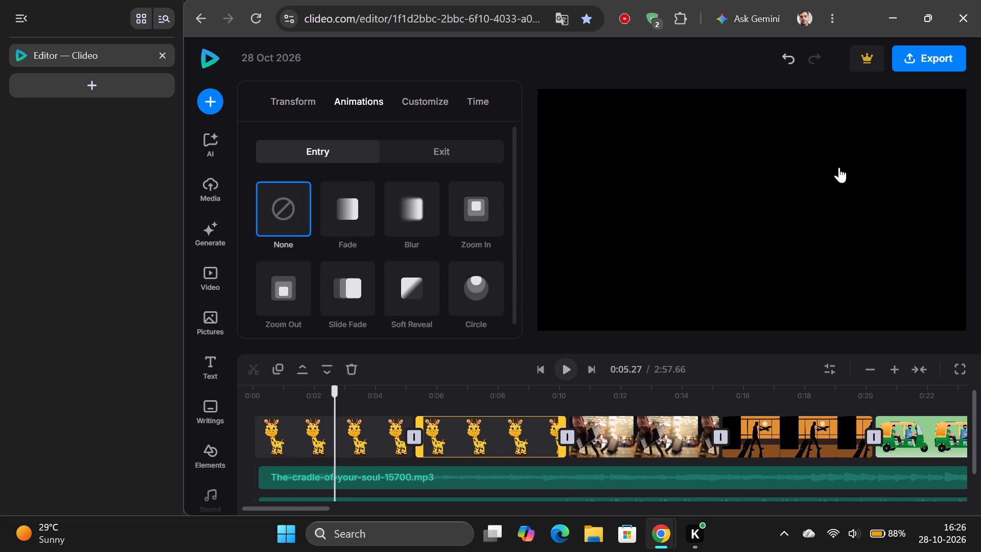
left_click(217, 489)
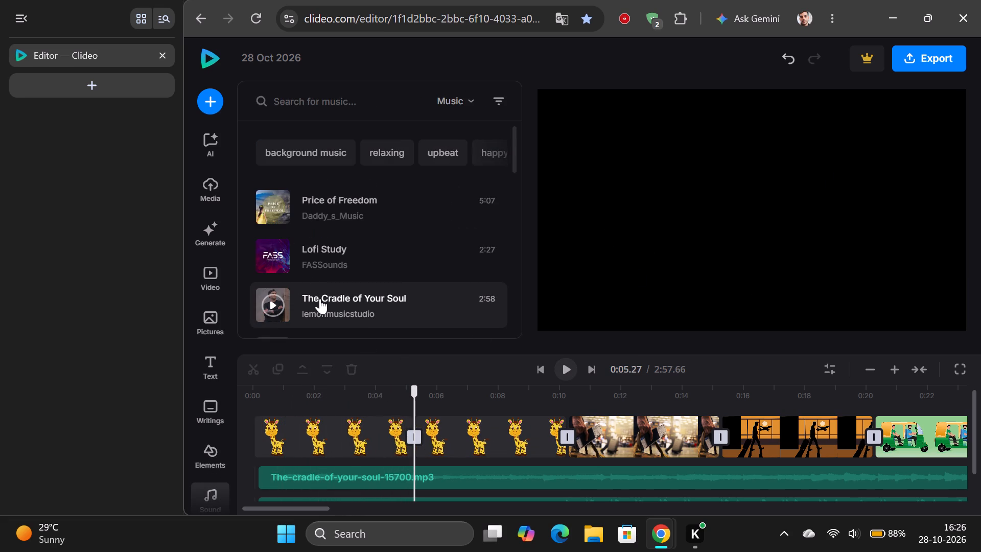
left_click(320, 300)
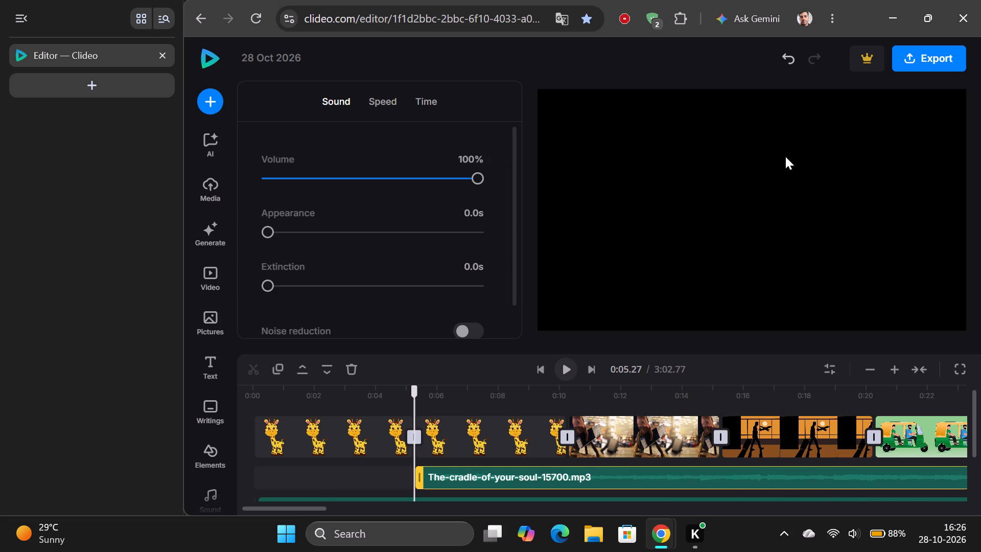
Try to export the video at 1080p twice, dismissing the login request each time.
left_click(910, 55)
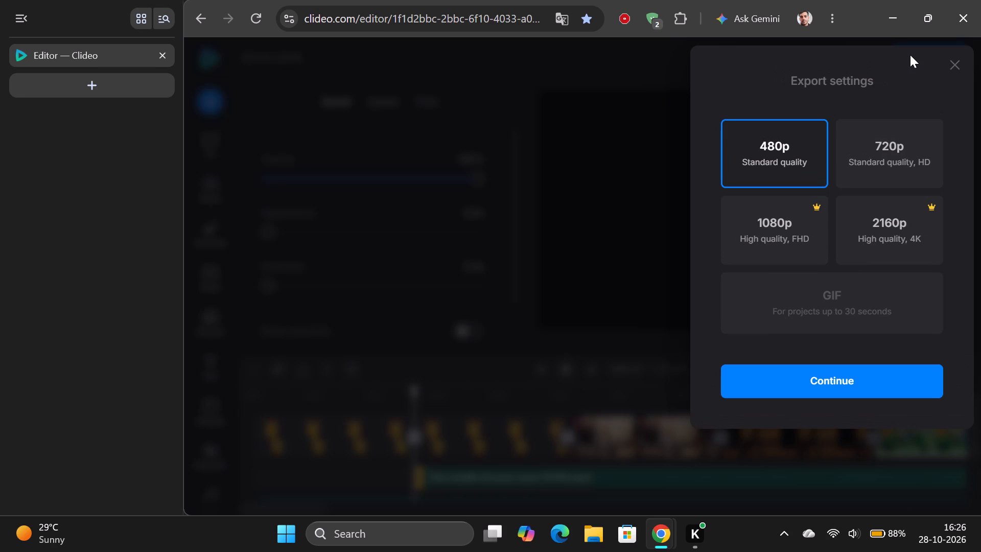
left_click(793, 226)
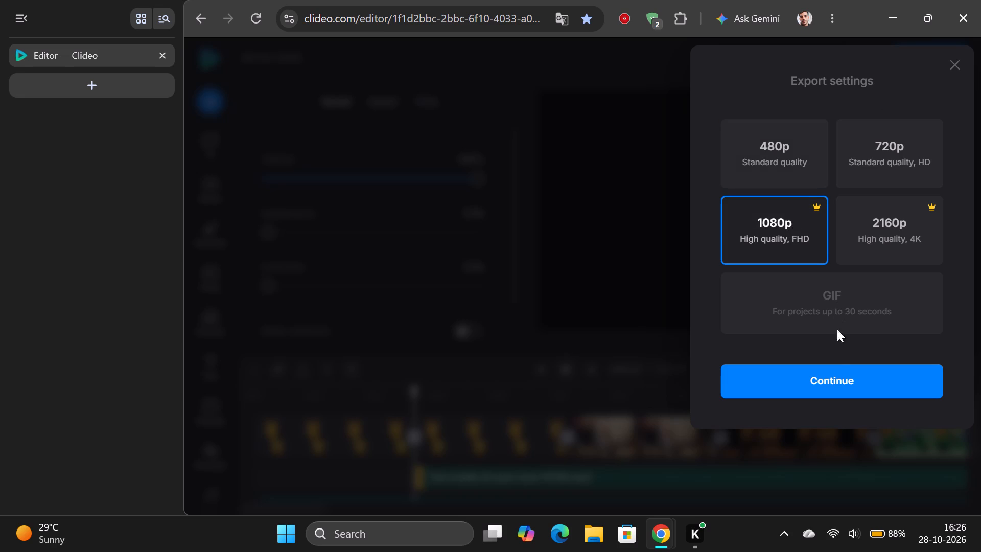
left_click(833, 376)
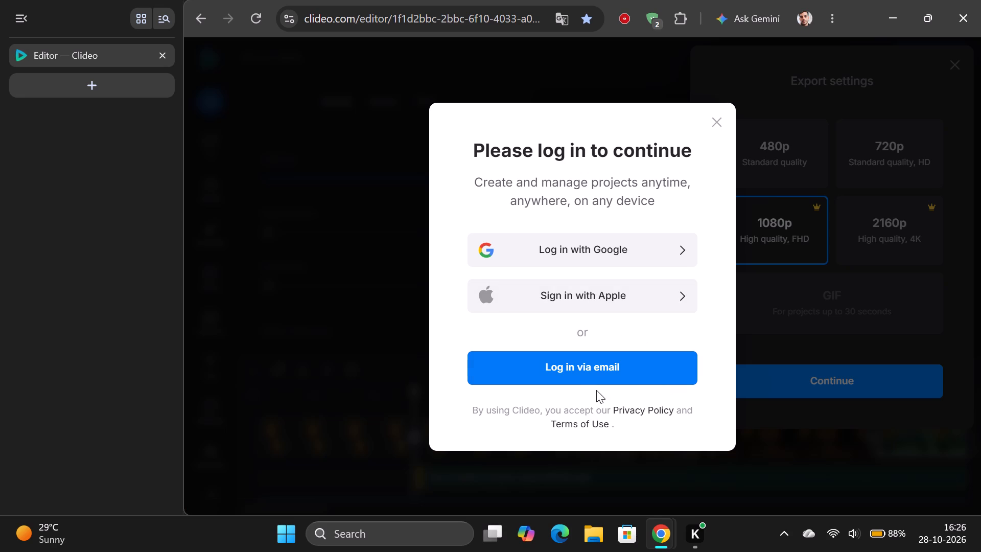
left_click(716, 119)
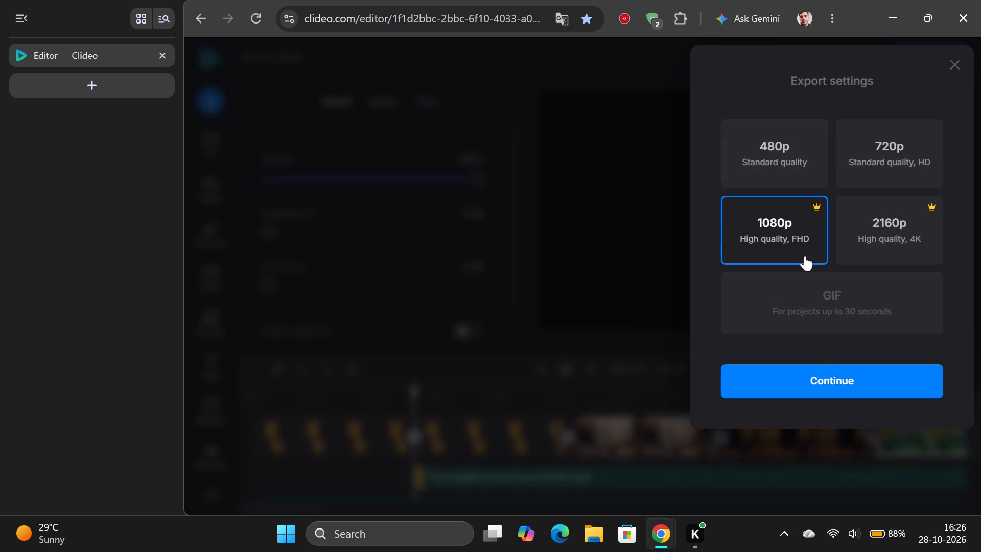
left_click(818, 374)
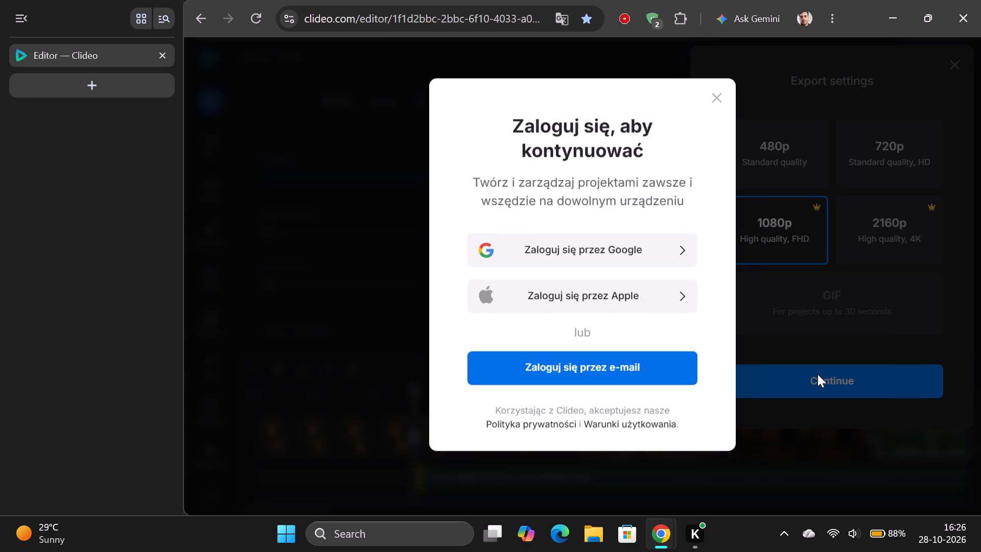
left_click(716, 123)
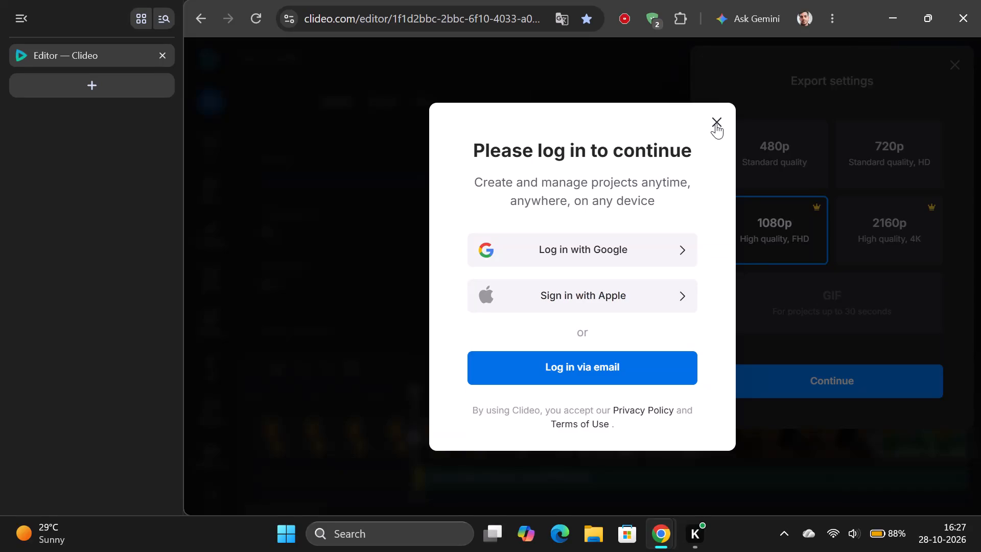
Export the video at 2160p (4K) and choose to log in via email.
left_click(856, 242)
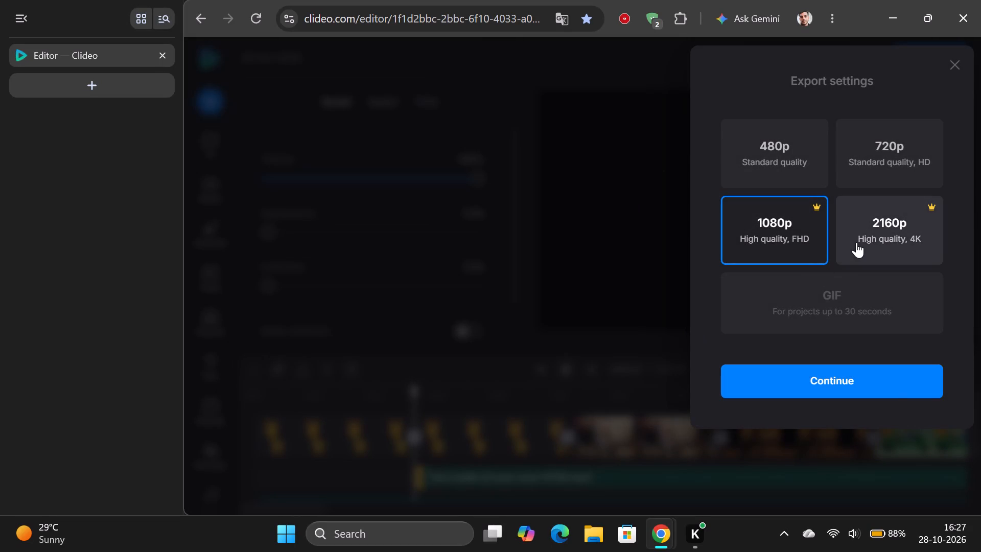
left_click(772, 386)
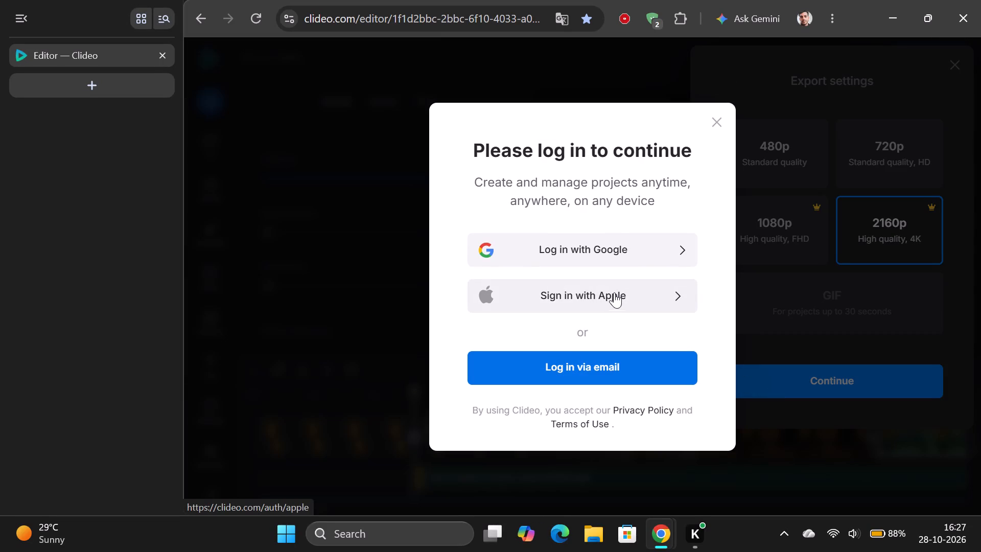
left_click(607, 361)
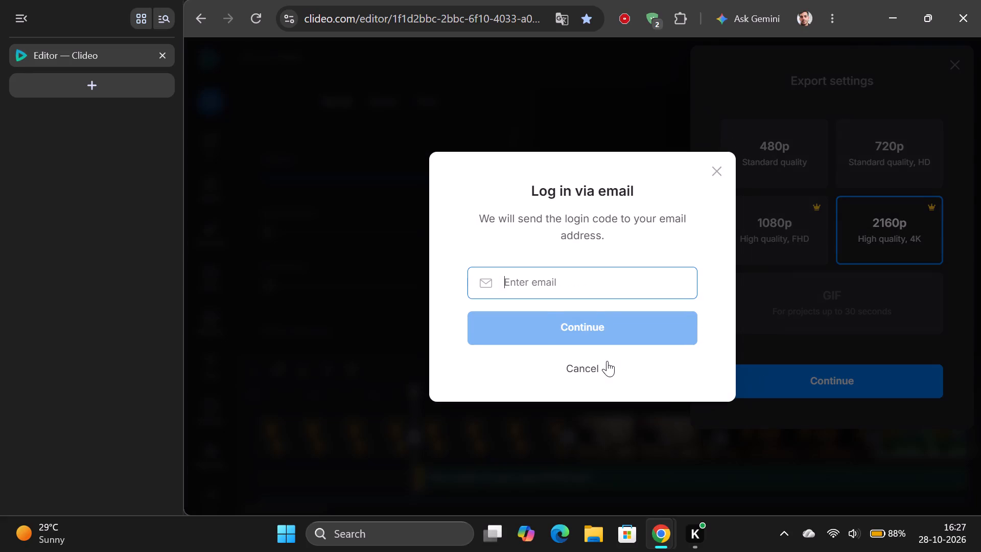
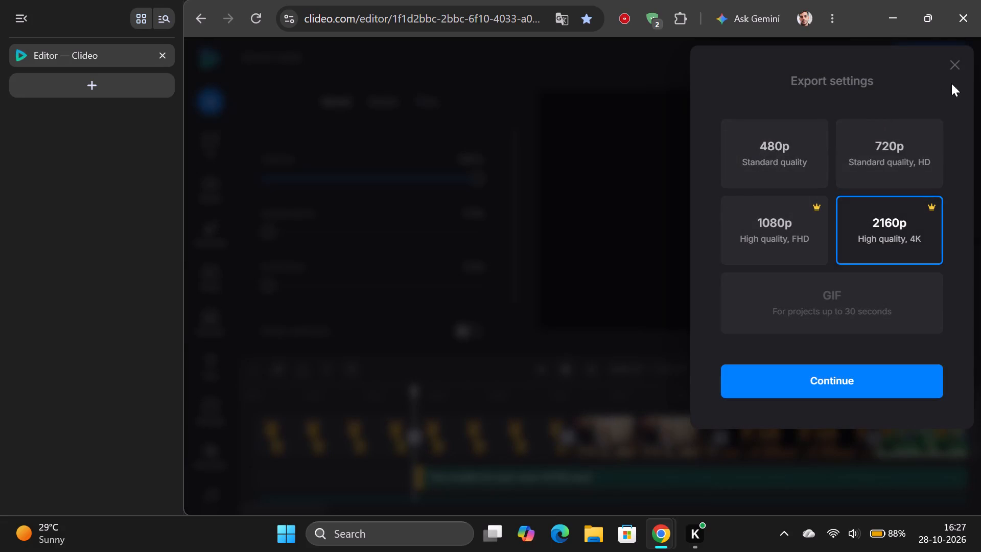
Leave the export settings and set the Appearance of The Cradle of Your Soul track starting at 0:05.27 to 2.2s.
left_click(956, 70)
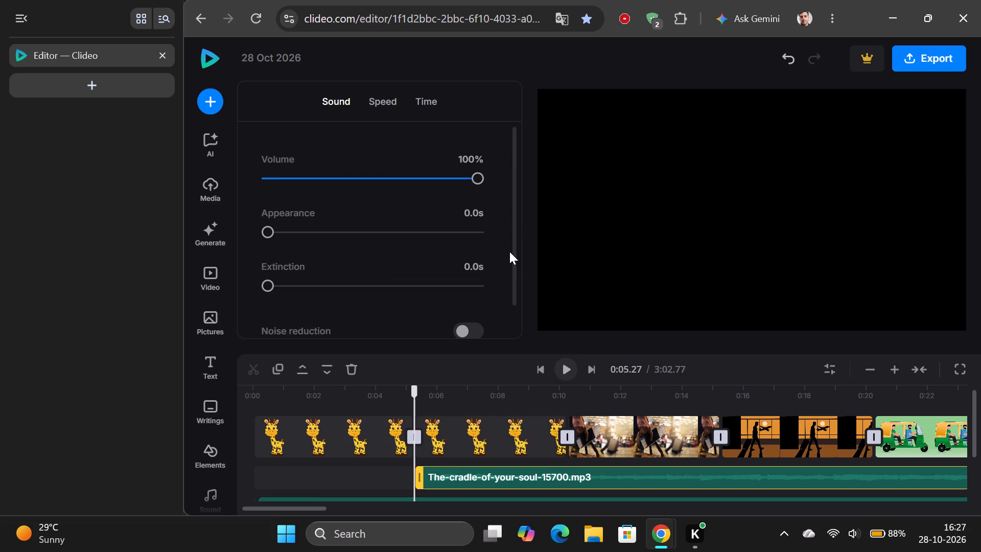
left_click(354, 234)
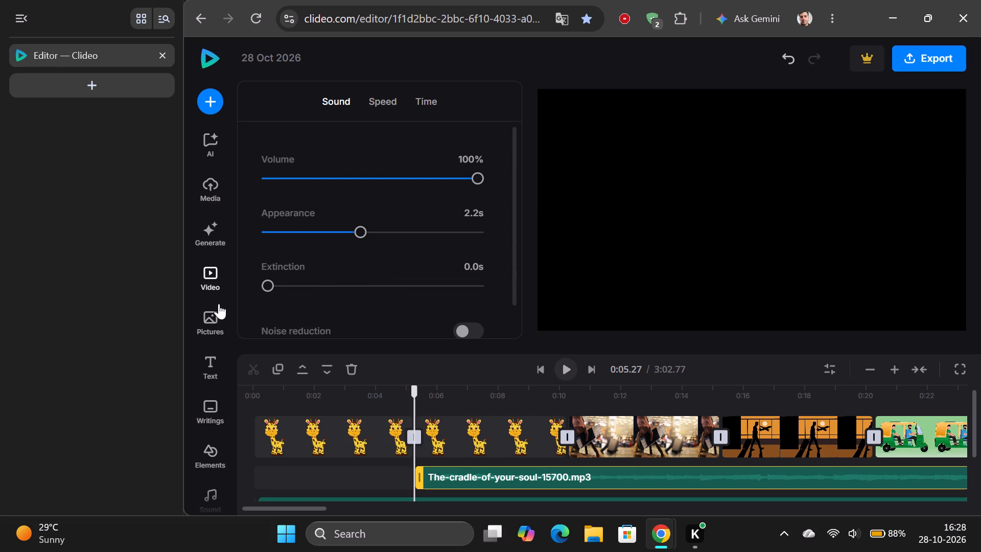
Add Price of Freedom from the music library at 0:00.30 on the timeline and preview the song.
left_click(206, 487)
left_click_drag(418, 400, 266, 410)
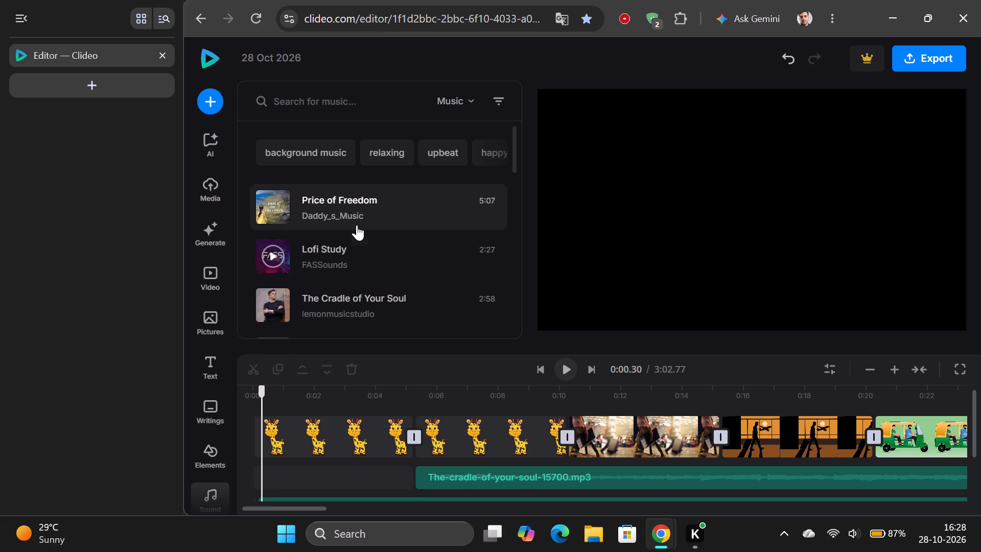
left_click(357, 213)
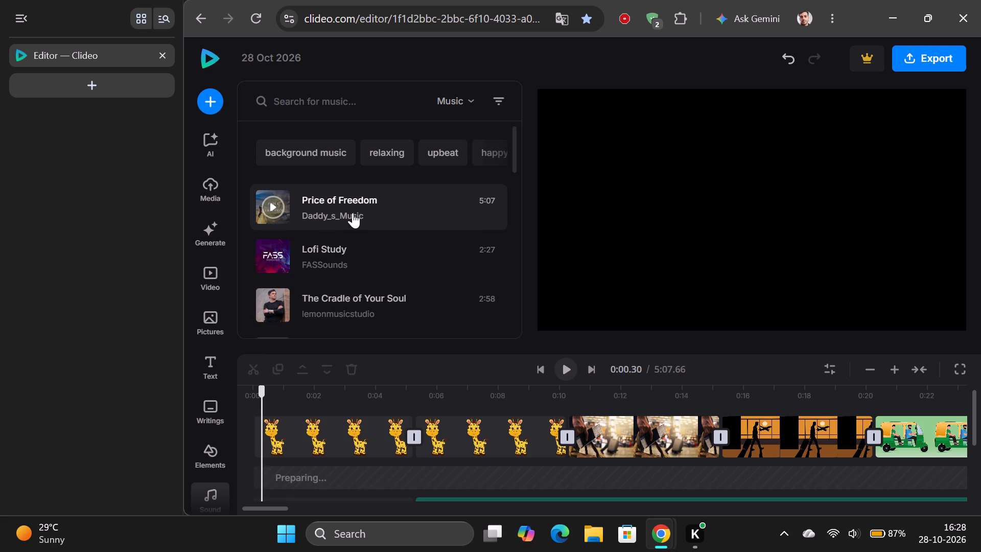
left_click(274, 205)
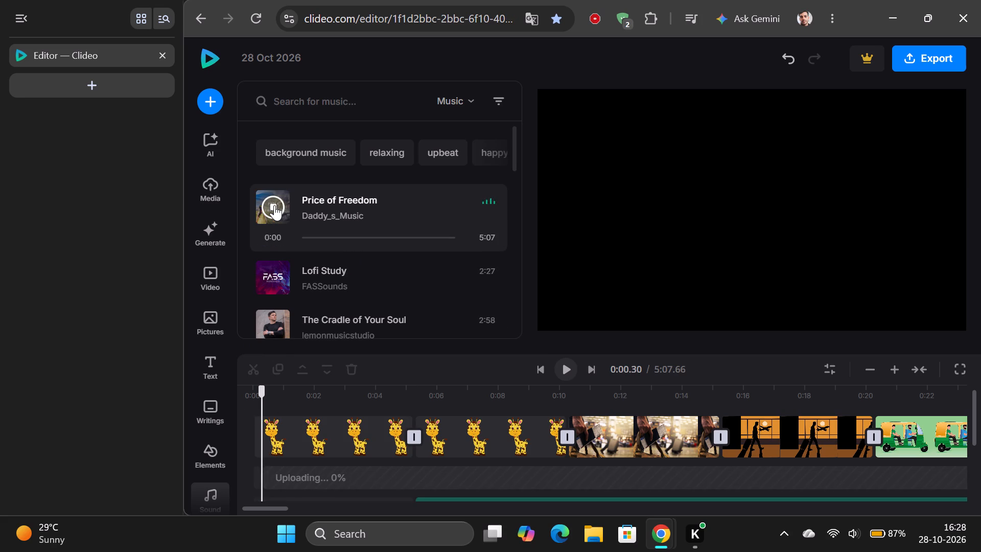
Play the slideshow from 0:00.30 to check the opening with the added music.
left_click(559, 369)
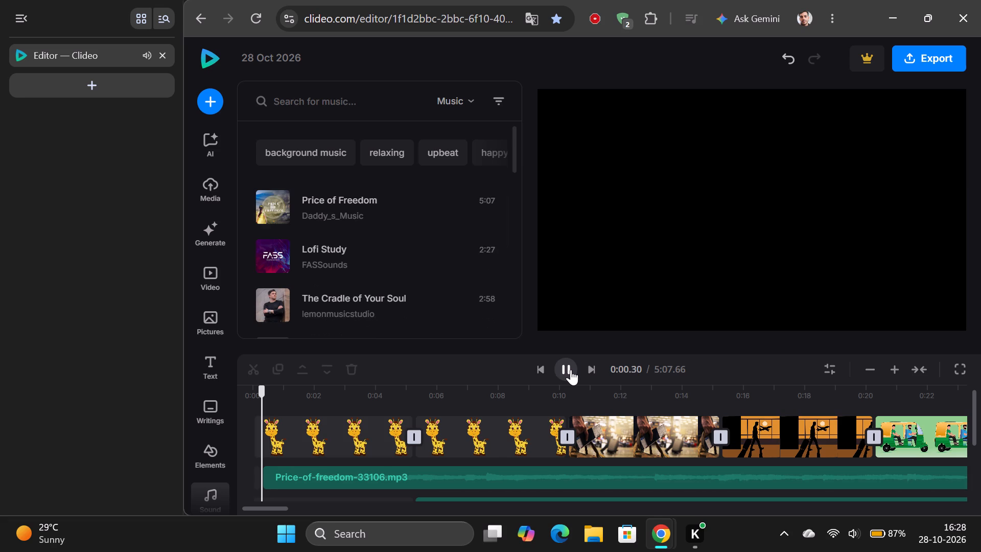
left_click(571, 370)
left_click(571, 370)
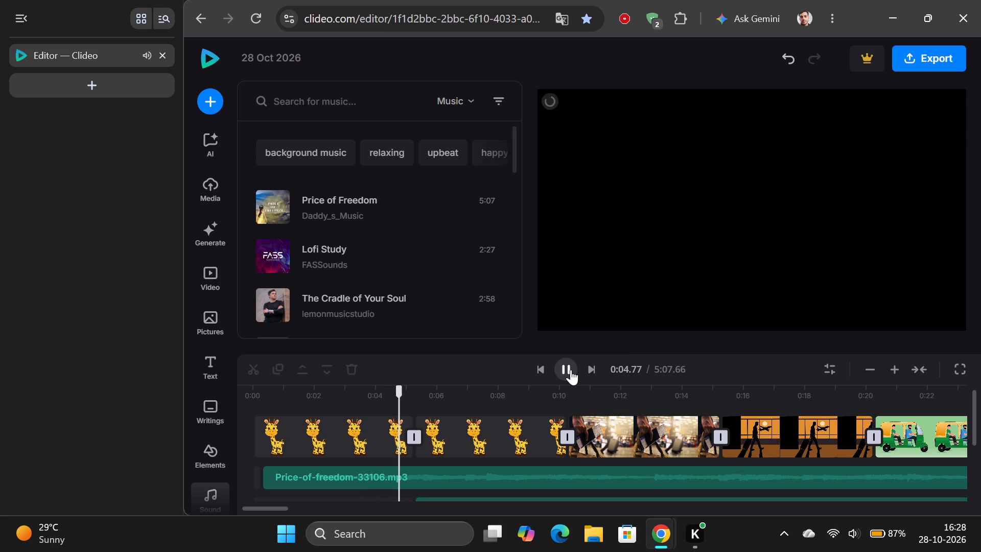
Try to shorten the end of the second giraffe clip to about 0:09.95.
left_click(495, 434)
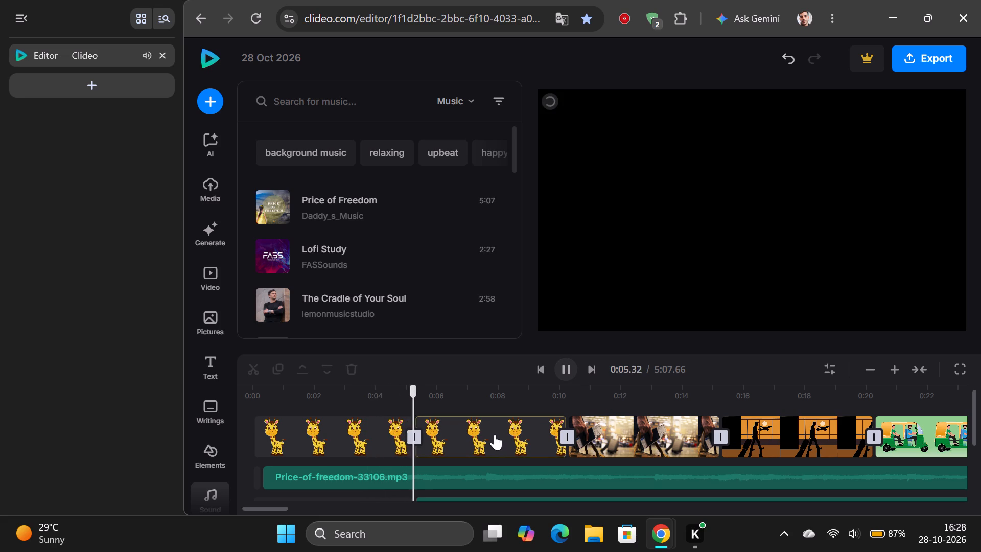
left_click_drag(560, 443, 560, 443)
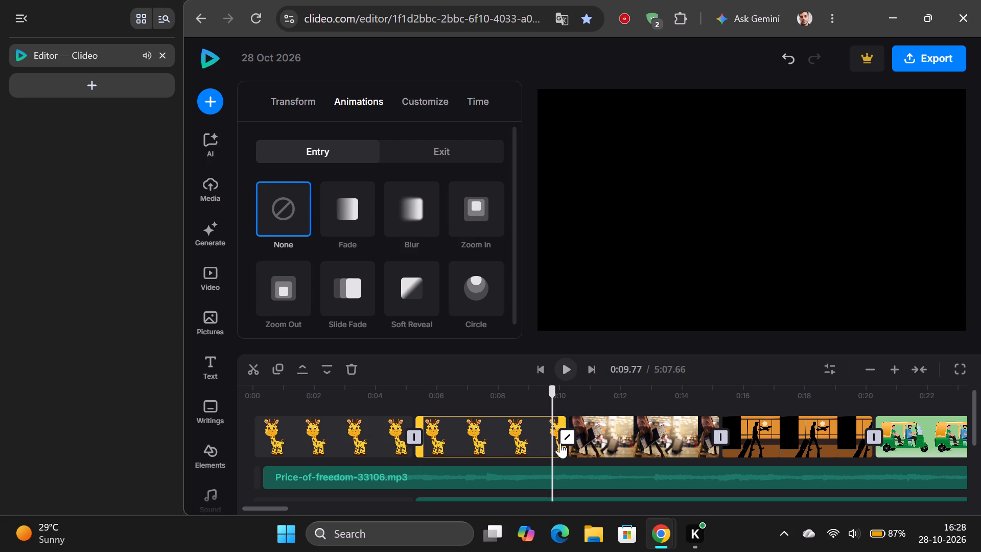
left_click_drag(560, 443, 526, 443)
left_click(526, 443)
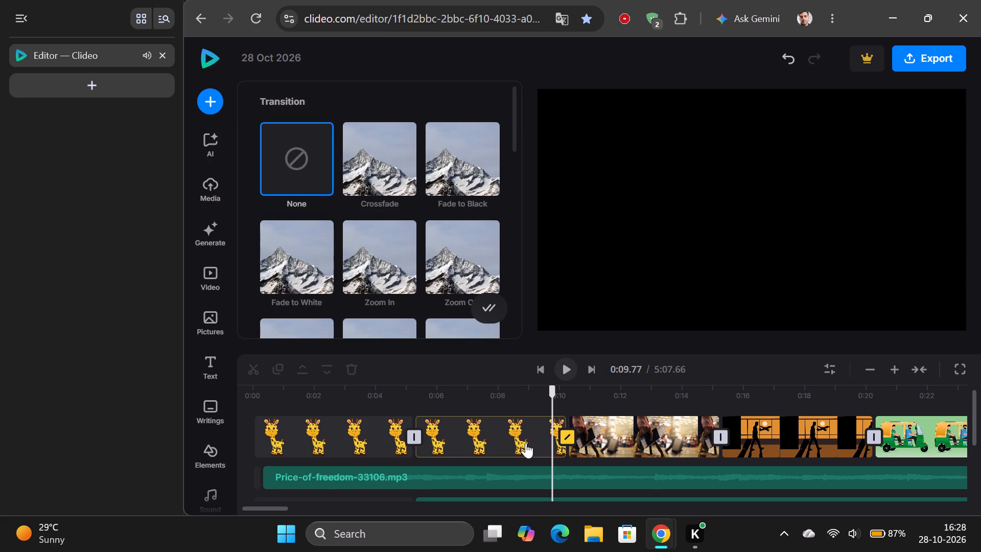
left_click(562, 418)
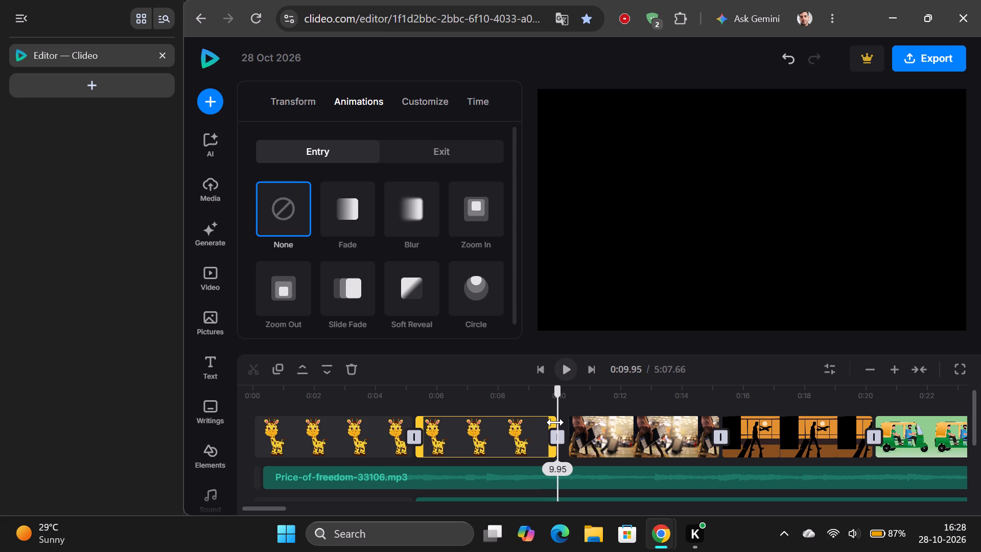
Play the slideshow from the end of the second giraffe clip, at 0:10.27.
left_click(560, 366)
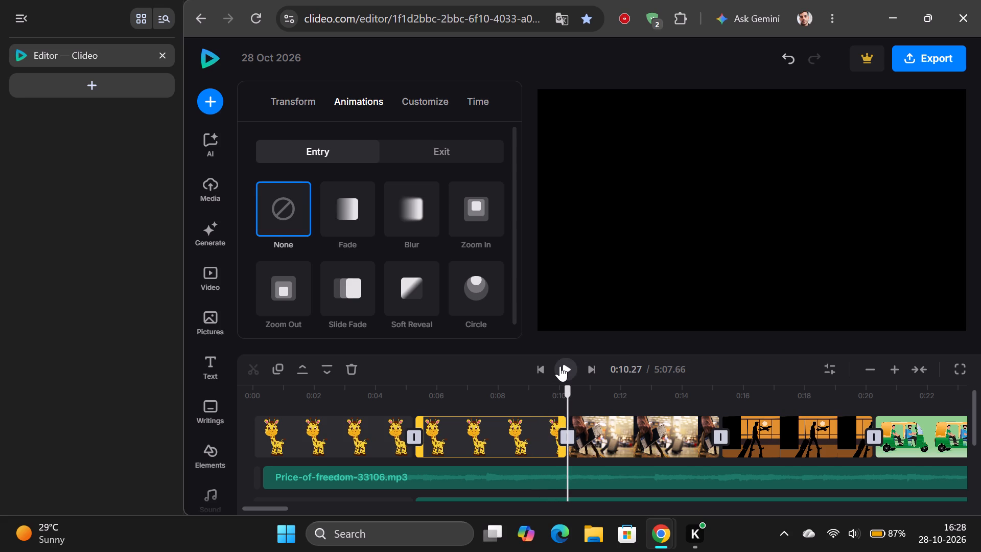
left_click(565, 366)
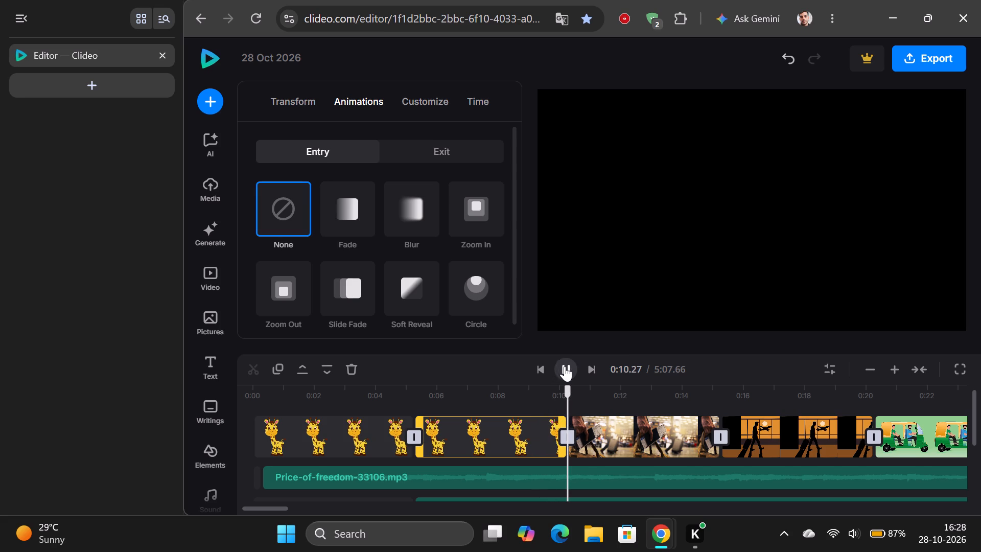
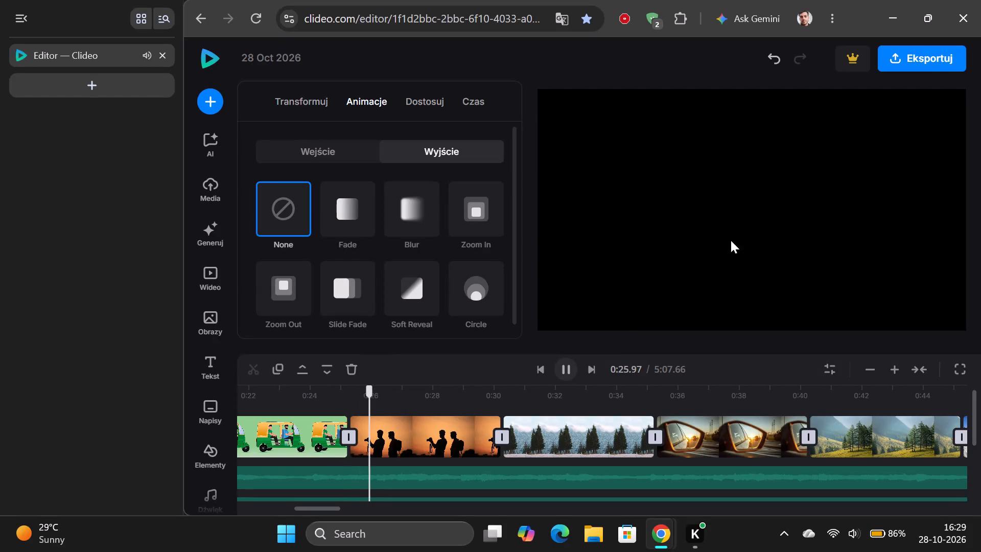
Export the slideshow video at 480p standard quality.
left_click(917, 54)
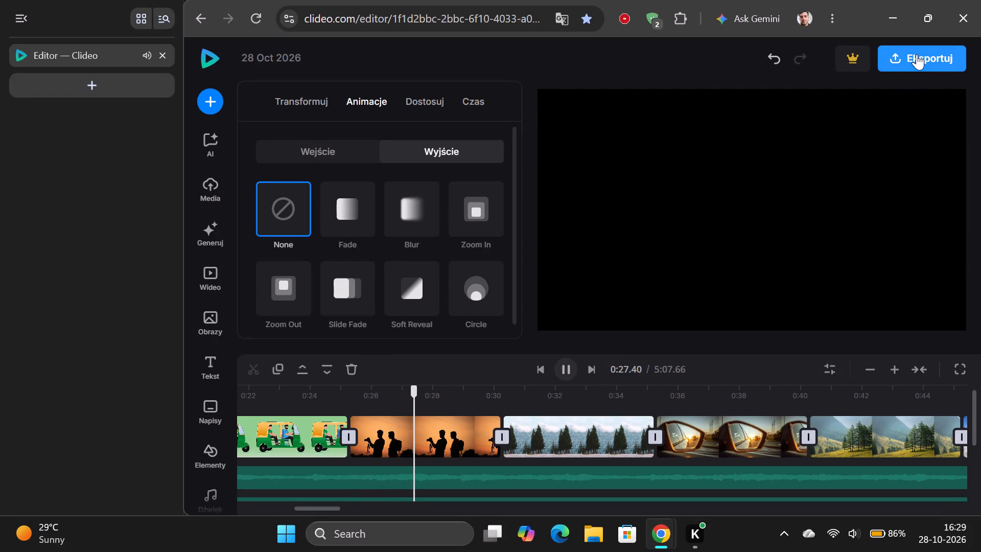
left_click(790, 156)
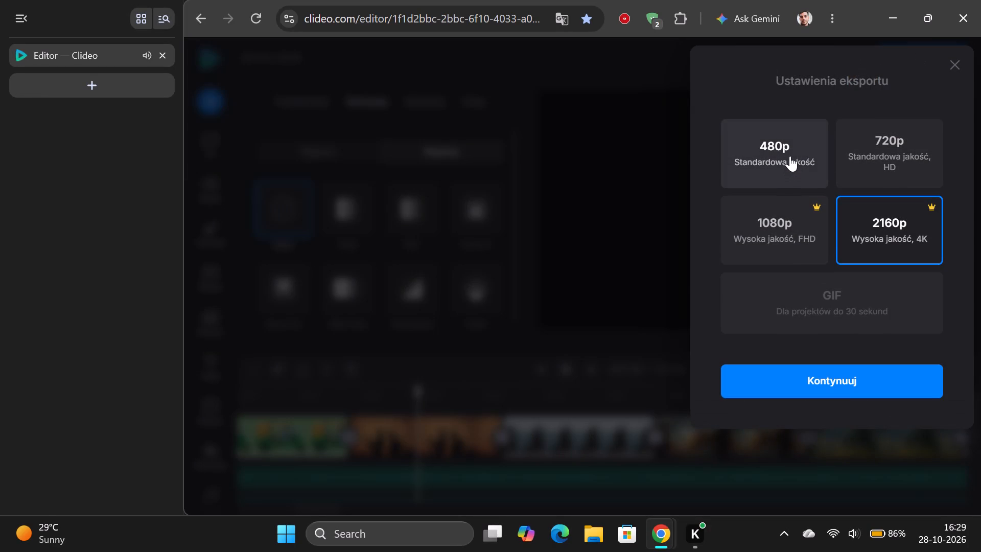
left_click(792, 370)
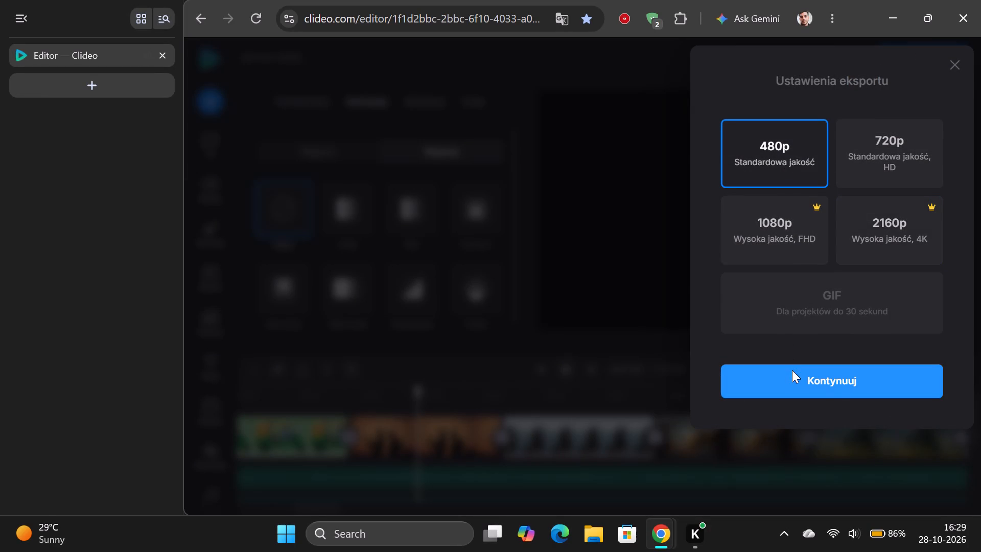